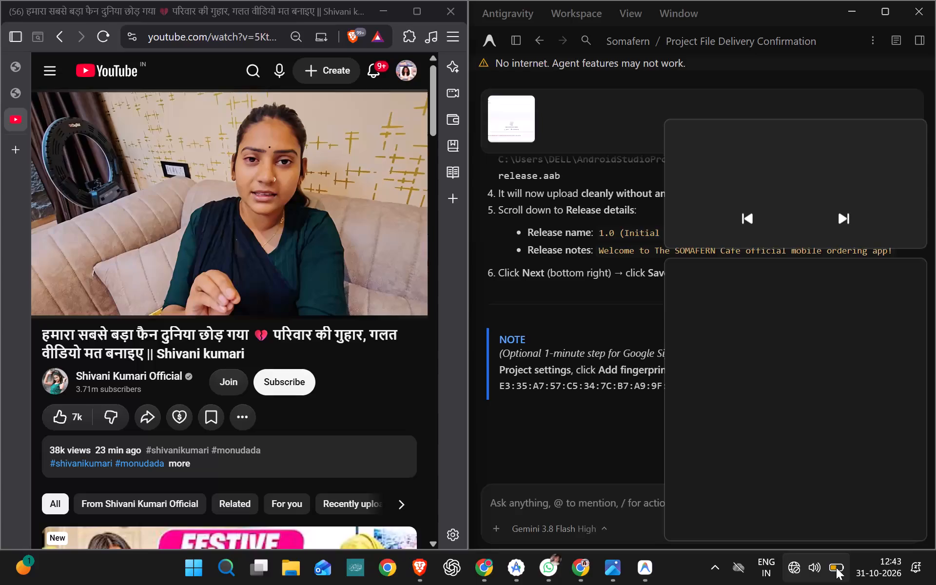
# Connect the computer to the LPU Wireless Wi-Fi network.
pyautogui.click(734, 305)
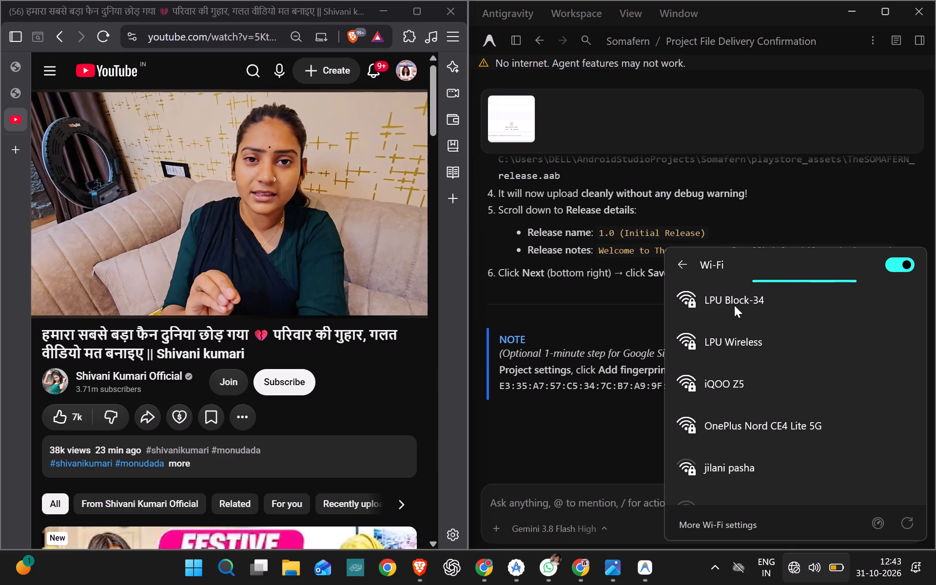
pyautogui.click(758, 346)
pyautogui.click(878, 402)
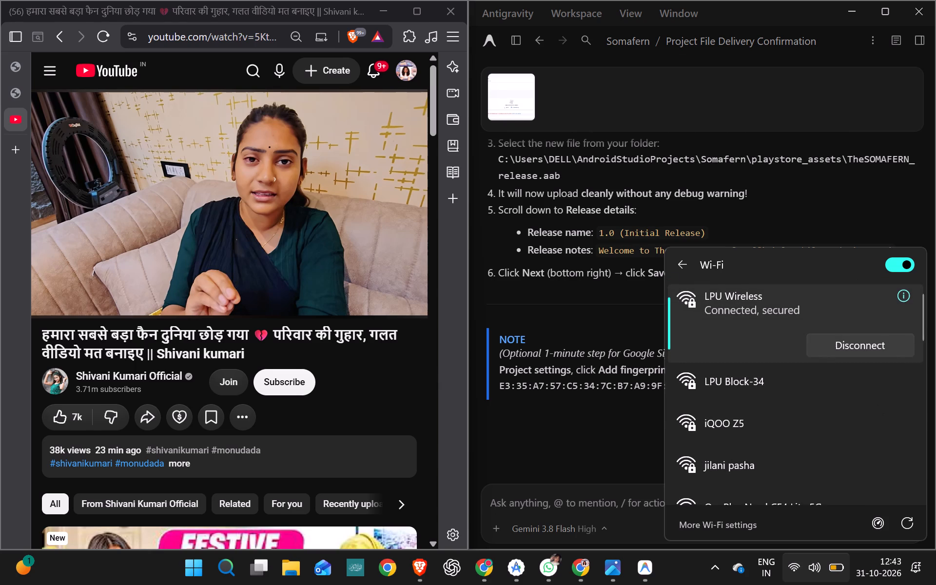
# Switch to the Brave browser and resume playback of the paused YouTube video.
pyautogui.click(388, 244)
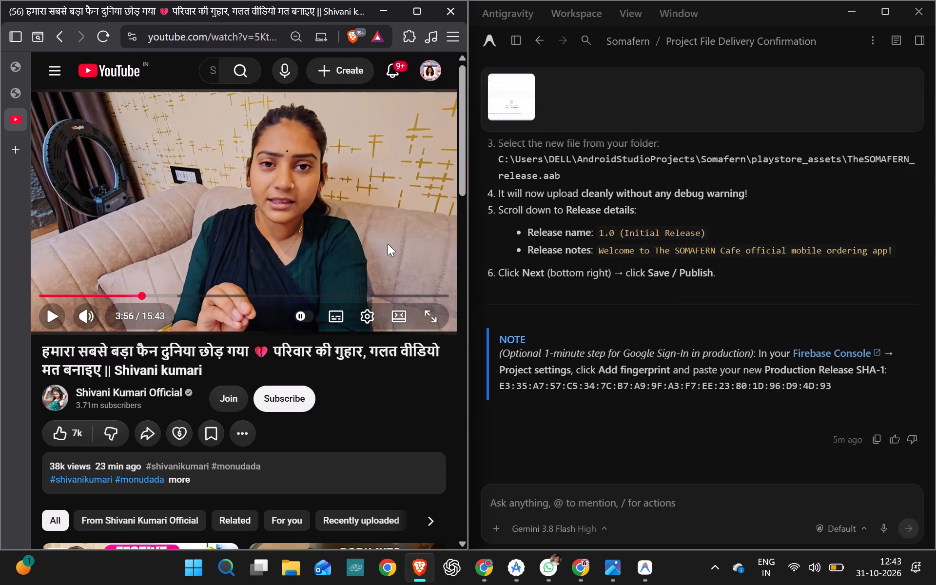
pyautogui.click(312, 233)
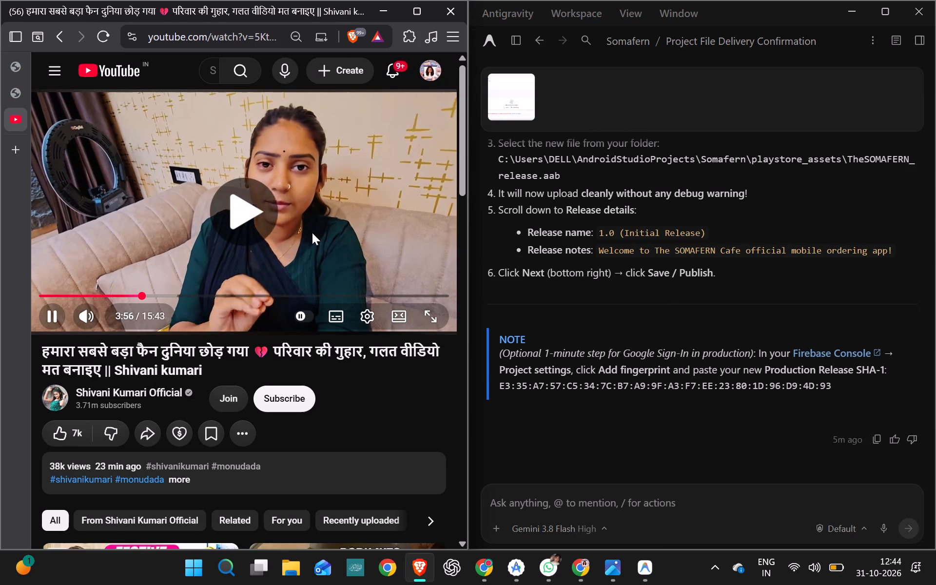
pyautogui.scroll(1, 303, 212)
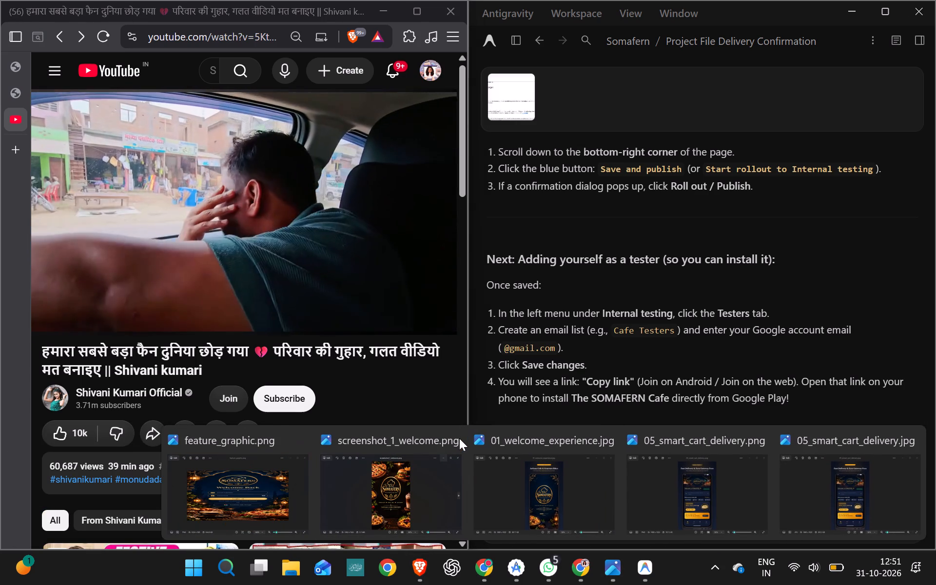
pyautogui.click(454, 439)
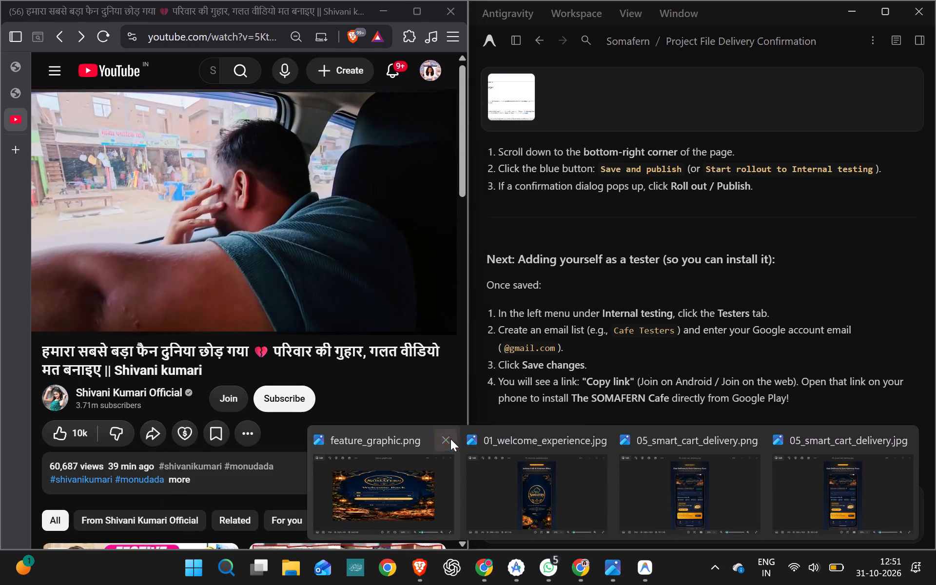
pyautogui.click(448, 439)
pyautogui.click(524, 439)
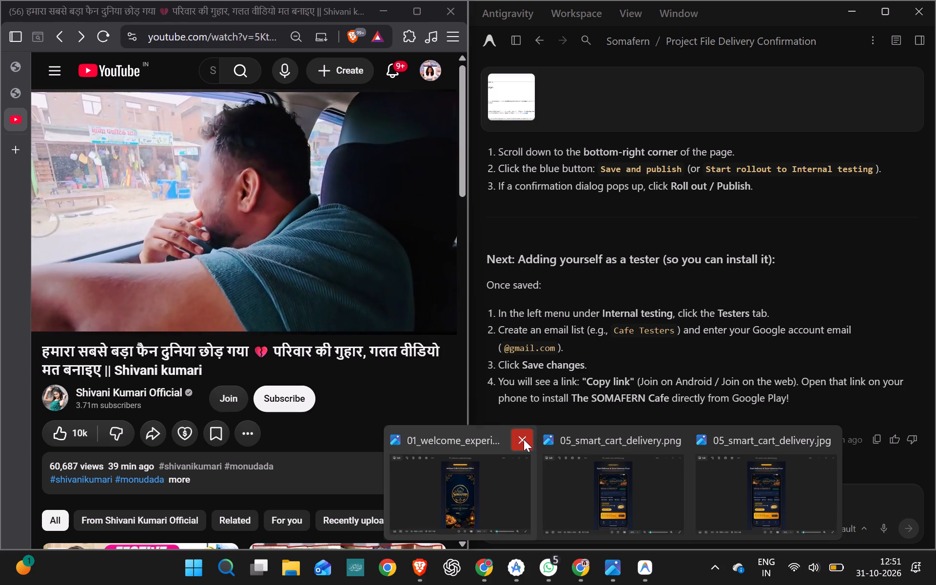
pyautogui.click(598, 438)
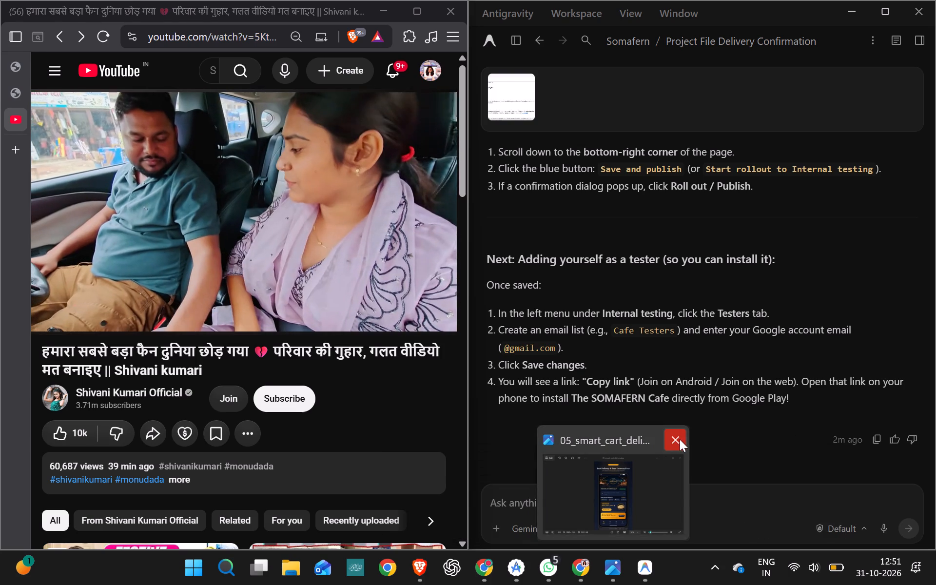
pyautogui.click(681, 442)
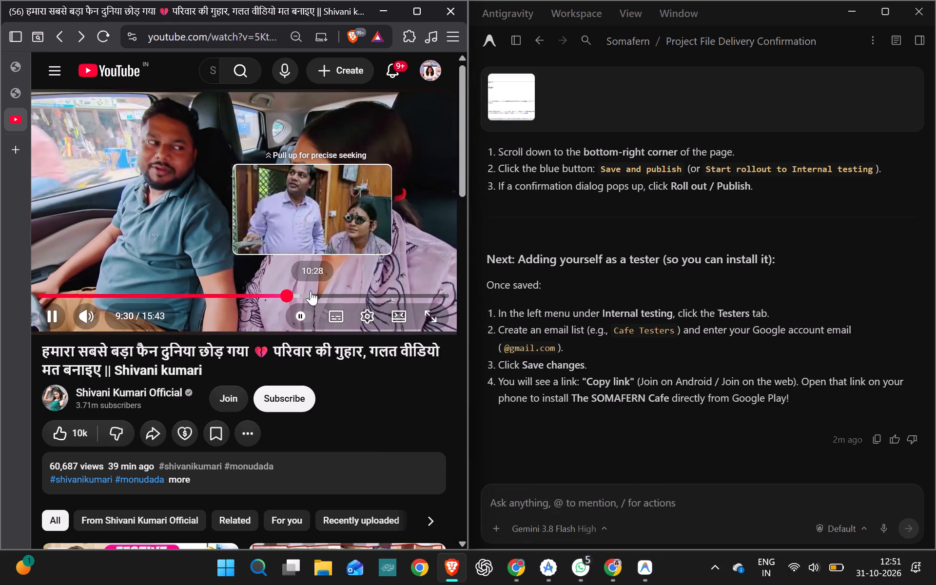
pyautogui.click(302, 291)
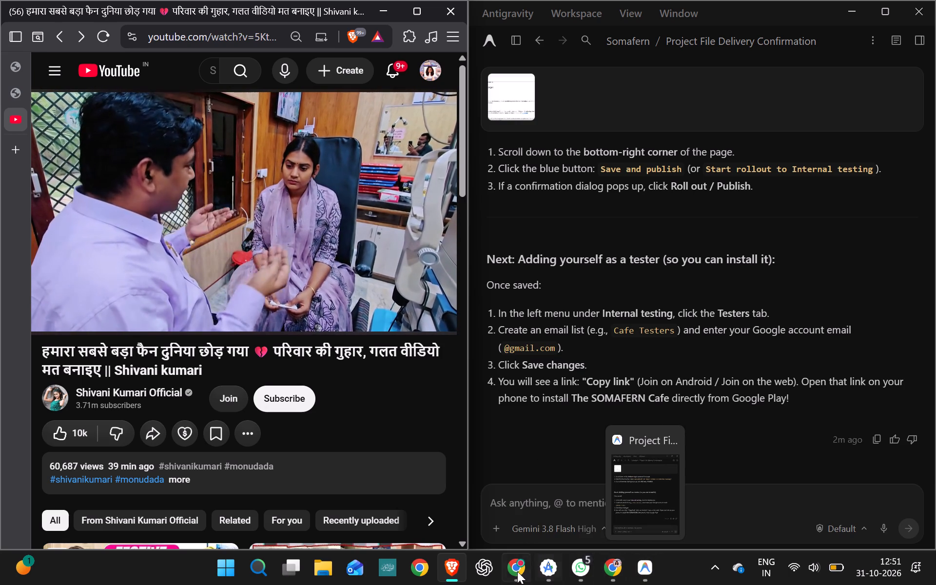
# Move the Play Console window's Chrome icon to the end of the taskbar apps and switch to Chrome.
pyautogui.moveTo(515, 571); pyautogui.dragTo(655, 576)
pyautogui.click(651, 573)
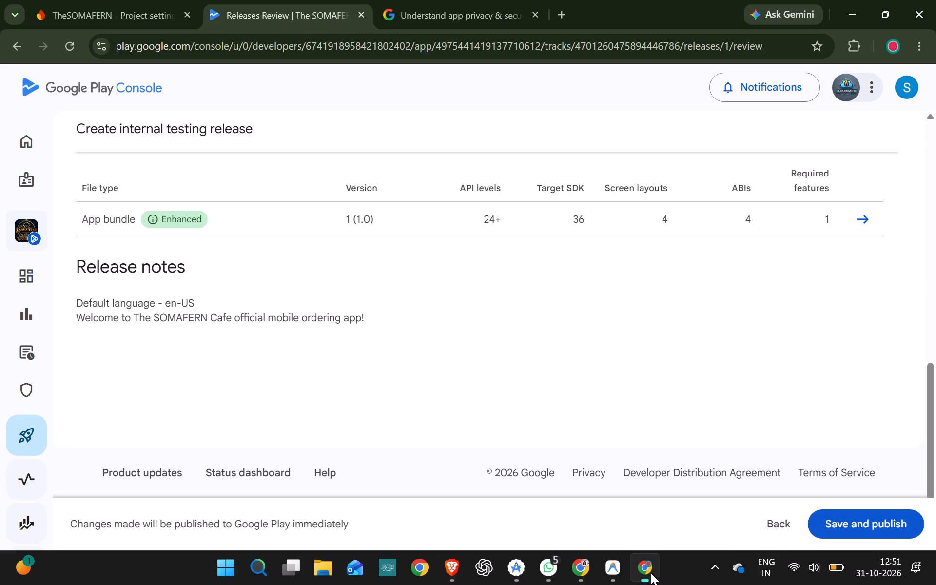
# Review the internal testing release's preview page, from the release notes up to the errors, warnings and messages.
pyautogui.scroll(-2, 346, 392)
pyautogui.scroll(7, 346, 392)
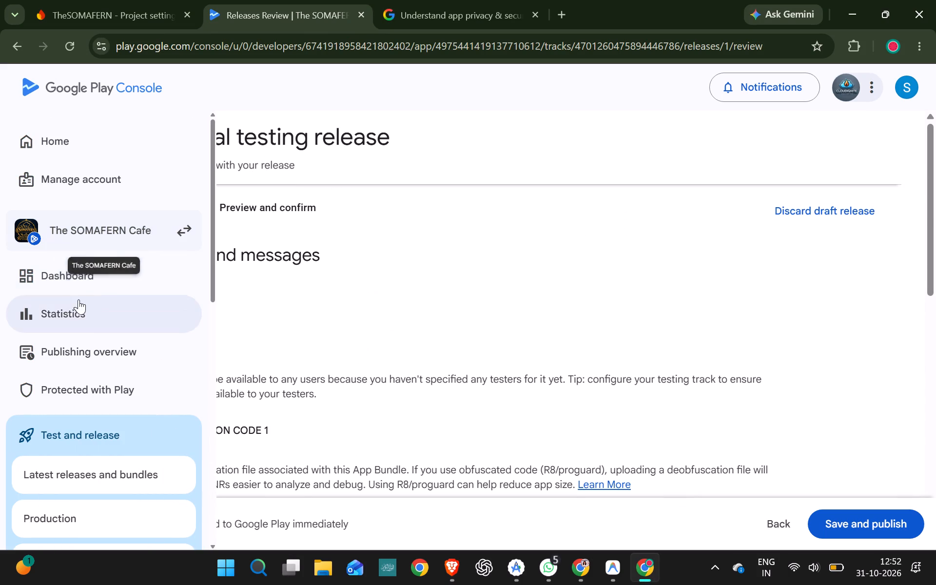
# Open The SOMAFERN Cafe's dashboard and examine the internal testing setup tasks.
pyautogui.click(90, 288)
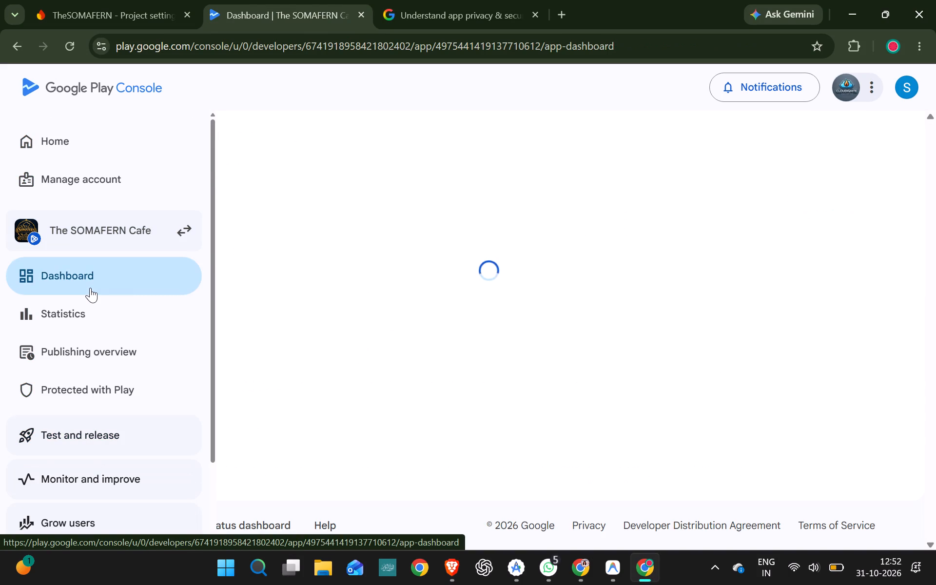
pyautogui.scroll(-1, 236, 373)
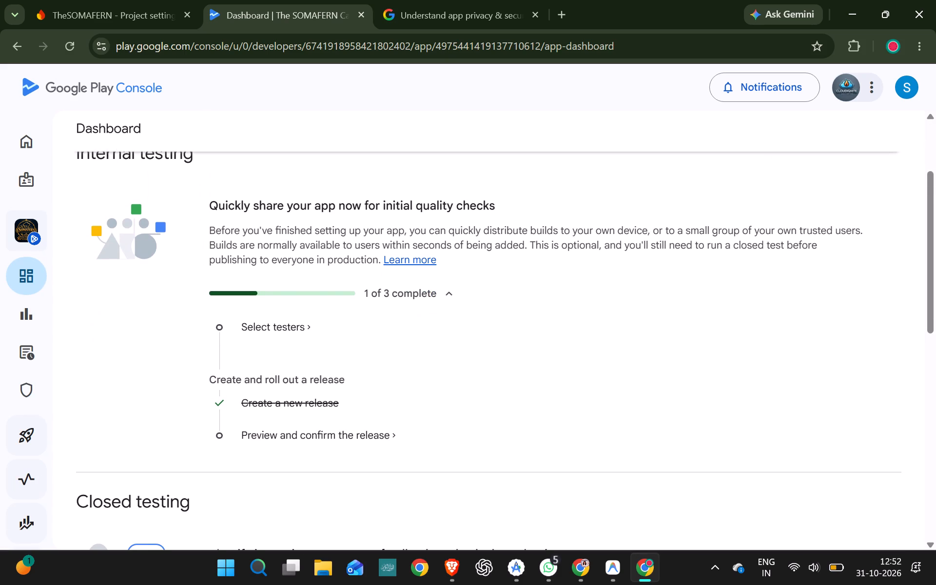
pyautogui.scroll(-1, 236, 373)
pyautogui.scroll(3, 236, 373)
pyautogui.scroll(-2, 236, 373)
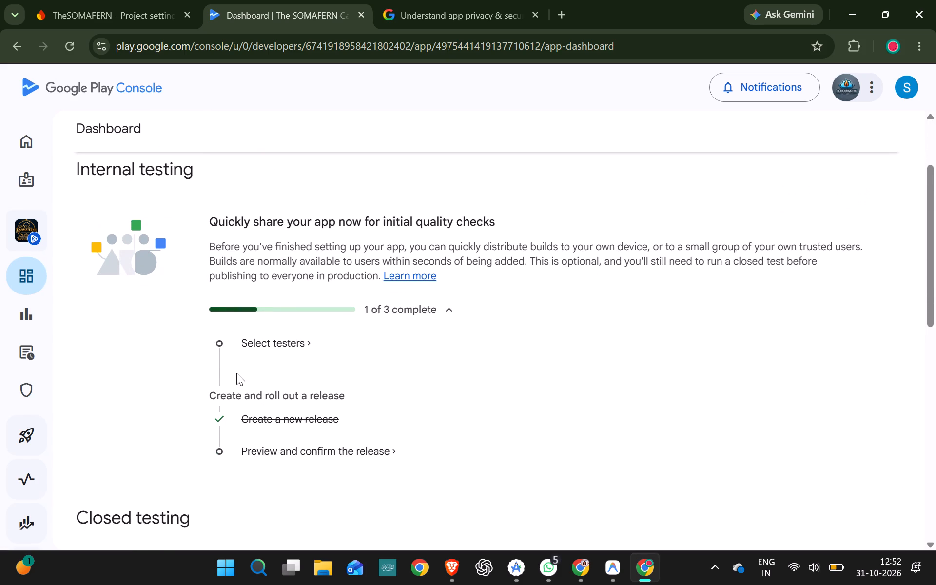
# Open the publishing overview and examine the app changes not yet submitted for review.
pyautogui.click(81, 362)
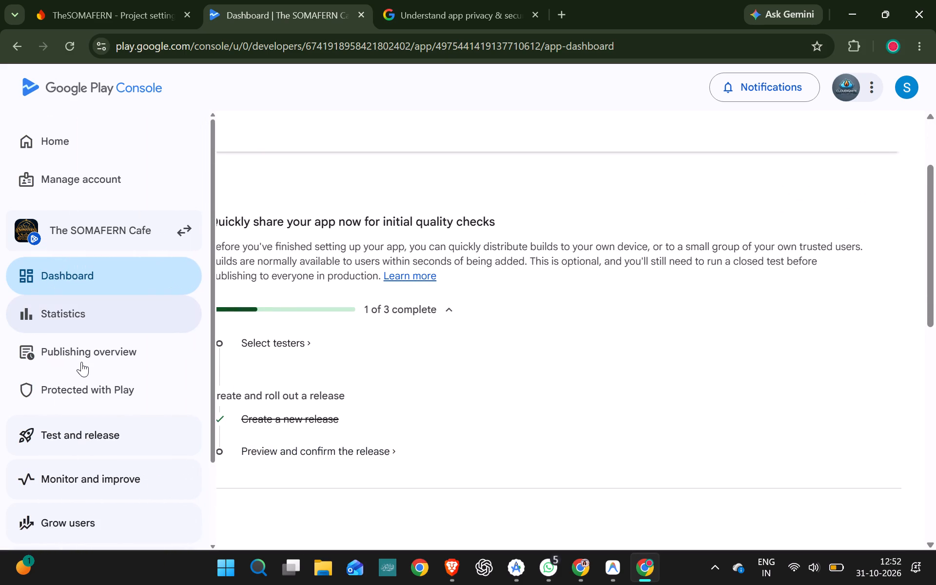
pyautogui.scroll(-2, 481, 361)
pyautogui.scroll(-1, 317, 459)
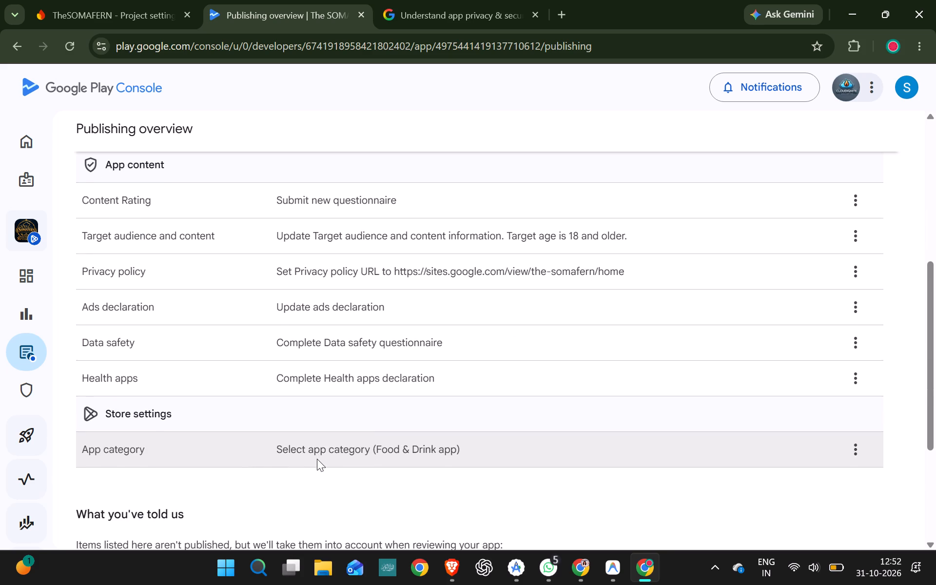
pyautogui.scroll(1, 317, 459)
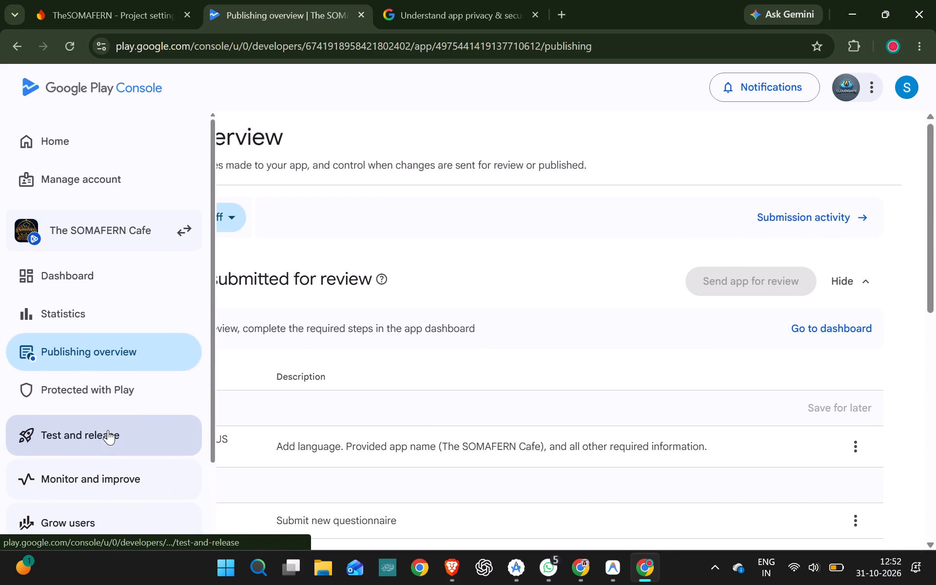
# Return to the app dashboard and read through the closed testing section and the production access requirements.
pyautogui.click(117, 266)
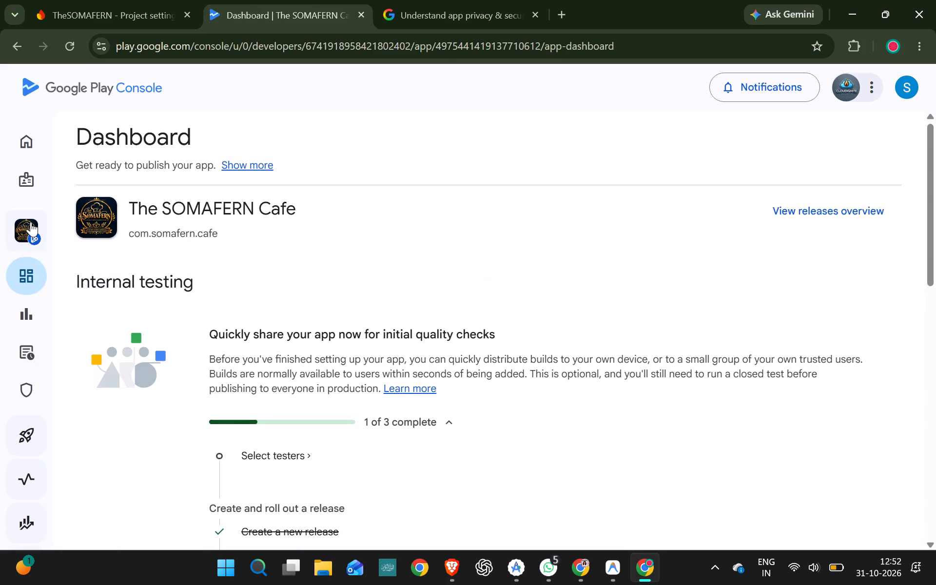
pyautogui.click(77, 246)
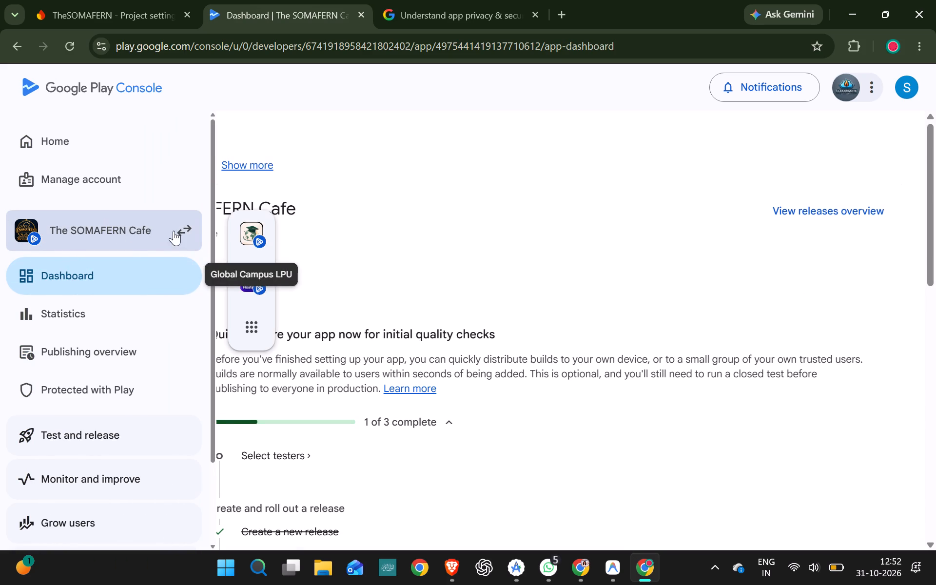
pyautogui.click(183, 229)
pyautogui.scroll(-4, 358, 243)
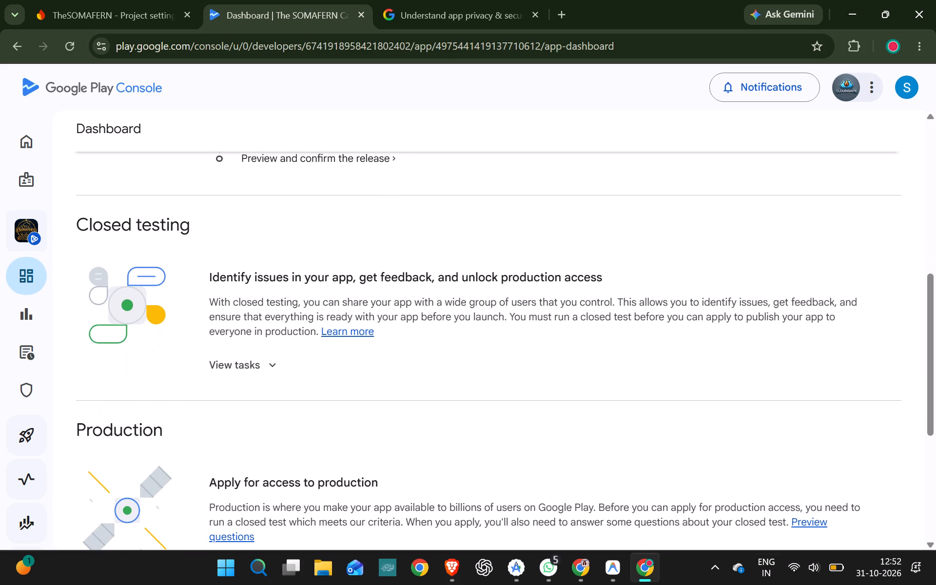
pyautogui.scroll(-7, 362, 313)
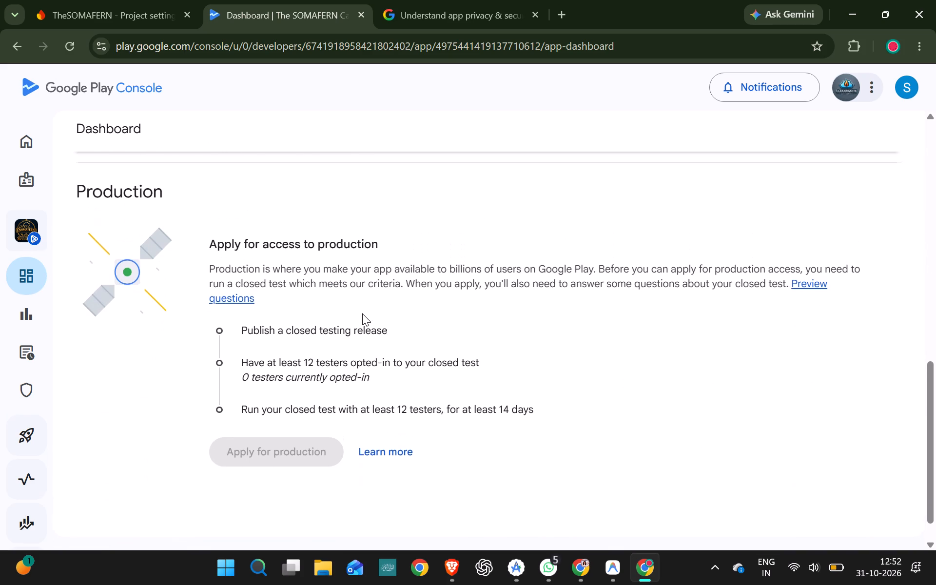
pyautogui.scroll(-1, 362, 313)
# Open the Google Play Status Dashboard and check the service status of the listed Play products.
pyautogui.click(255, 530)
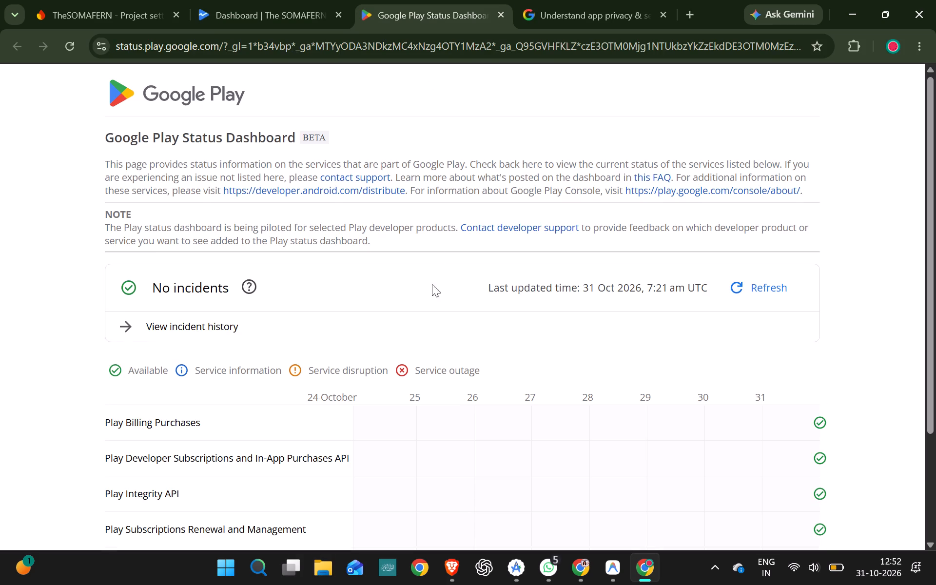
pyautogui.scroll(-3, 427, 308)
pyautogui.scroll(3, 427, 308)
pyautogui.scroll(-9, 436, 245)
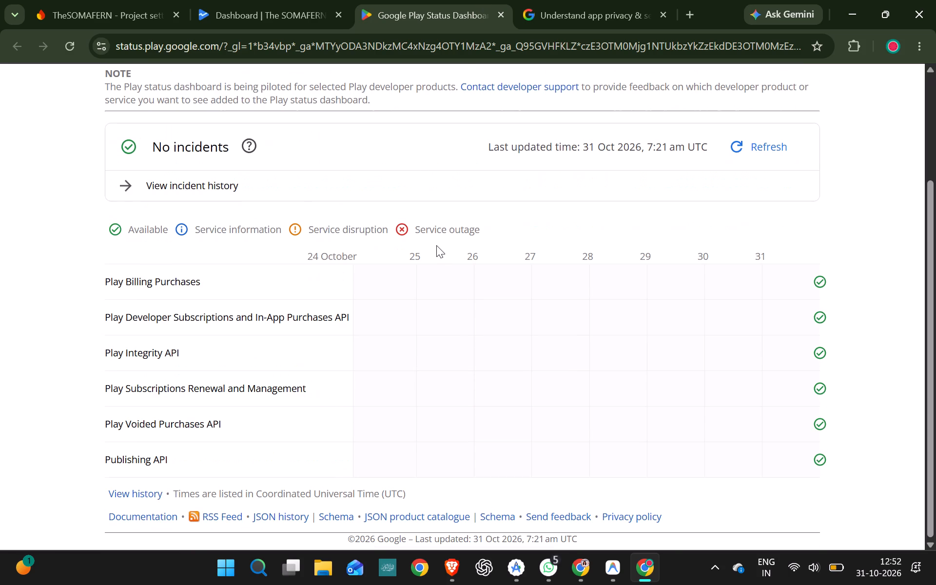
# Close the Google Play Status Dashboard page and return to the app's Play Console dashboard.
pyautogui.click(500, 23)
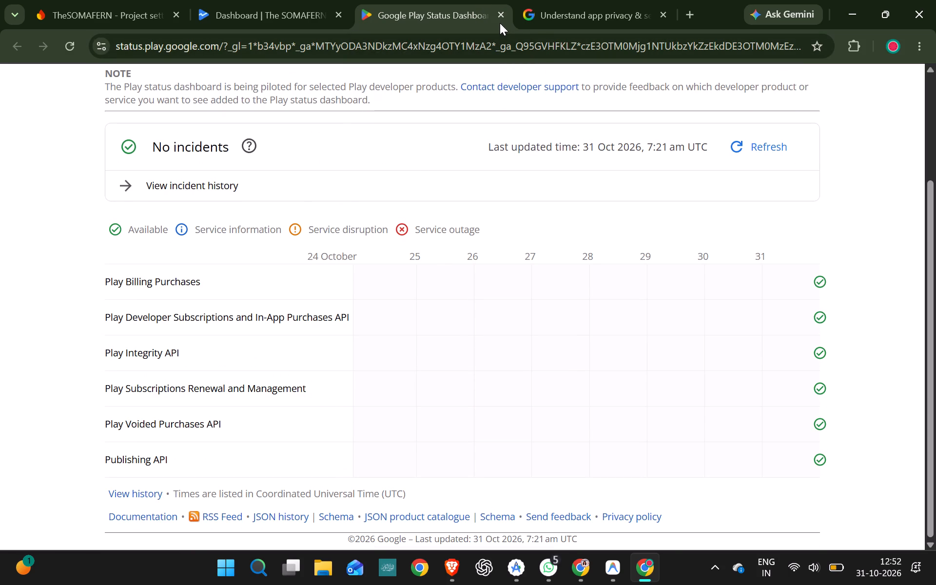
pyautogui.click(499, 15)
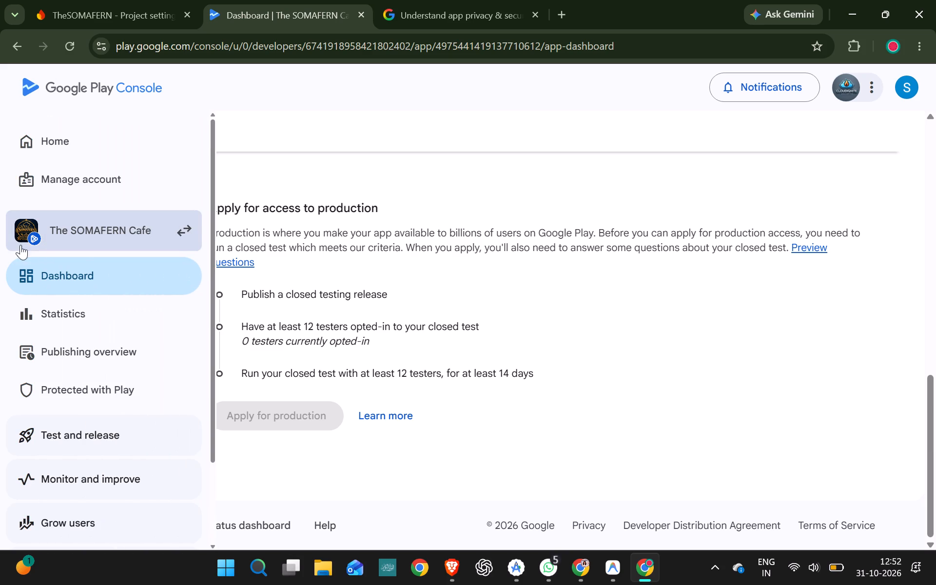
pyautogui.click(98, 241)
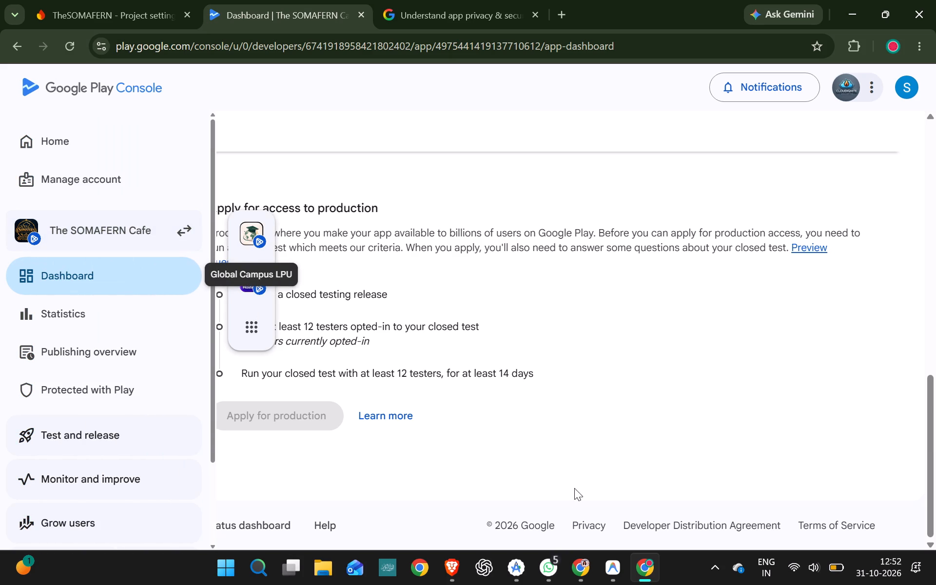
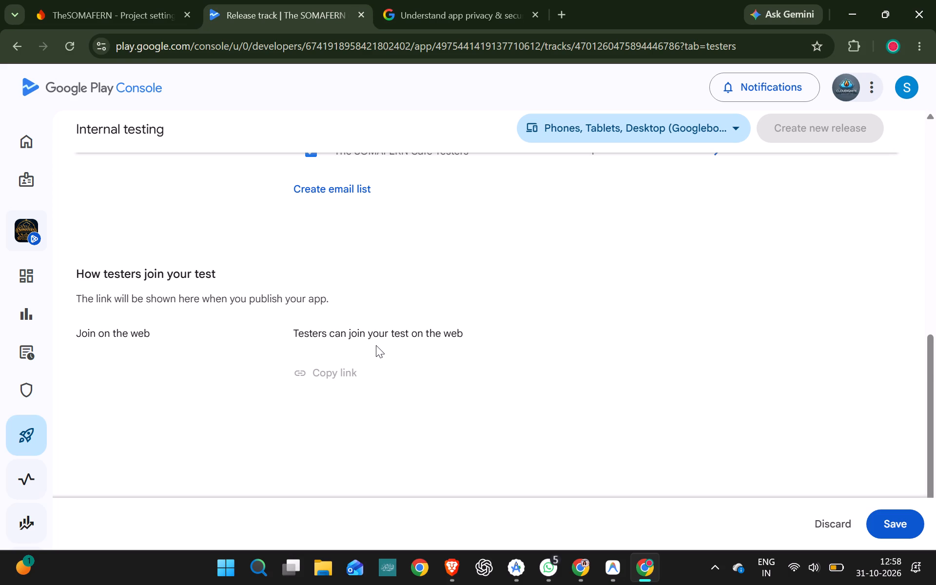
pyautogui.click(909, 515)
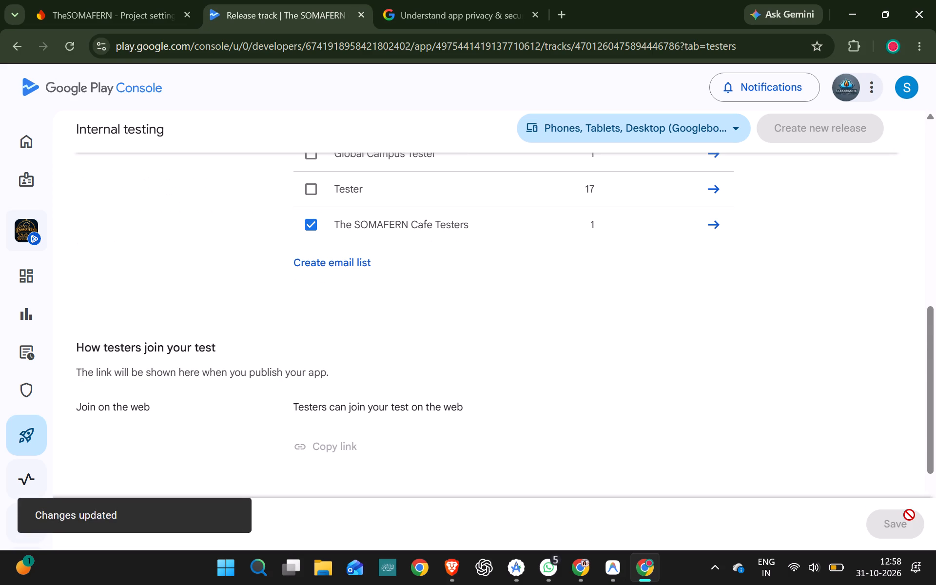
# Preview draft release 1.0 (Initial Release), check its bundle and release notes, and save and publish it to internal testing.
pyautogui.scroll(1, 692, 336)
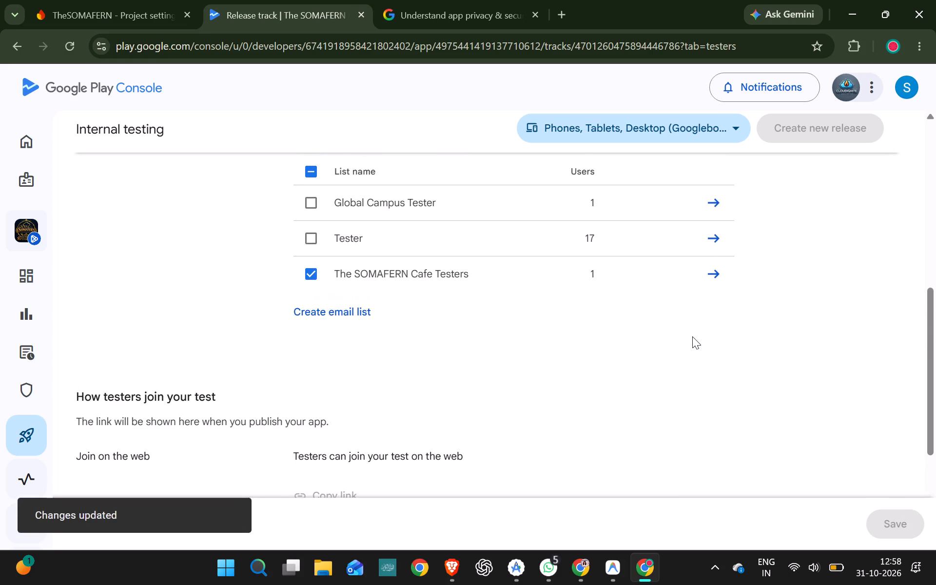
pyautogui.scroll(1, 692, 336)
pyautogui.scroll(3, 387, 231)
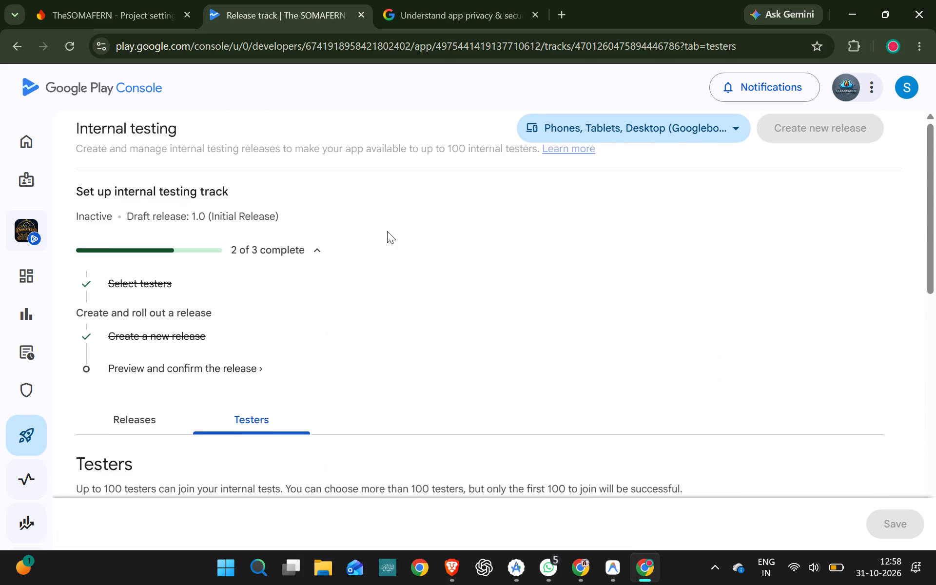
pyautogui.click(233, 390)
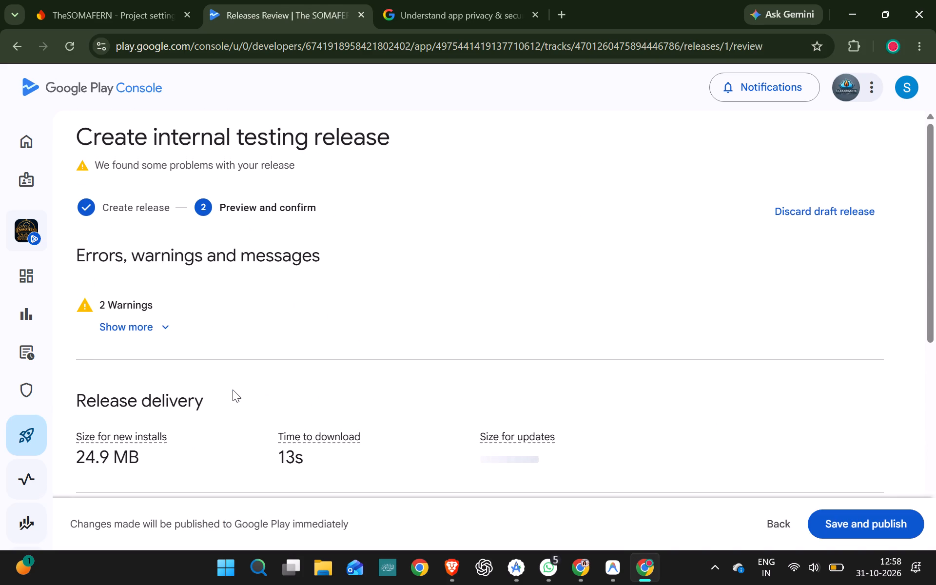
pyautogui.scroll(-6, 233, 390)
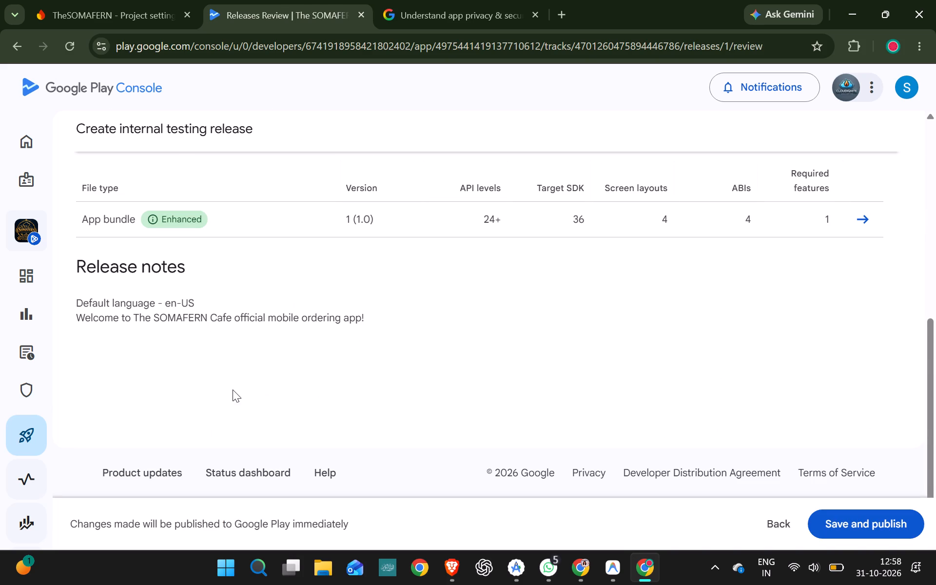
pyautogui.scroll(1, 233, 390)
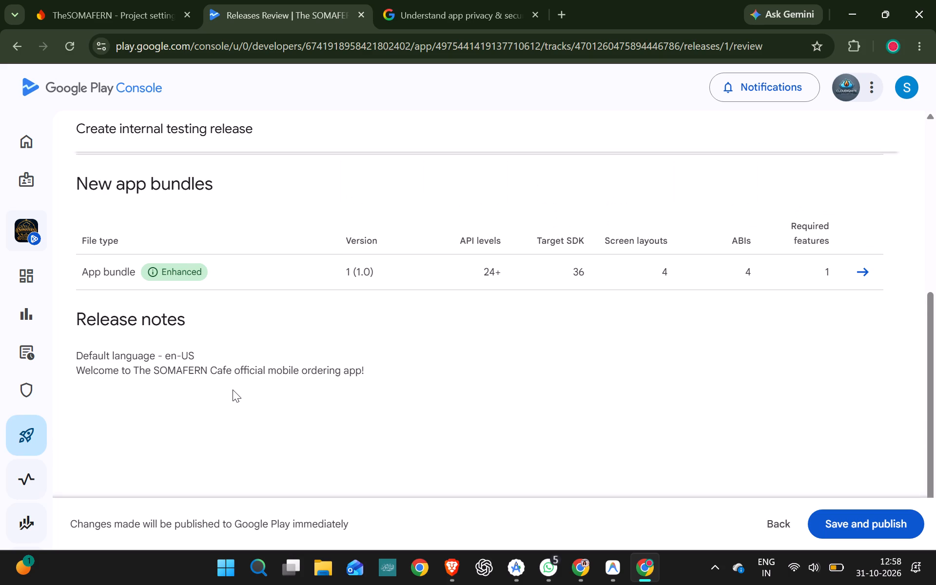
pyautogui.scroll(4, 233, 390)
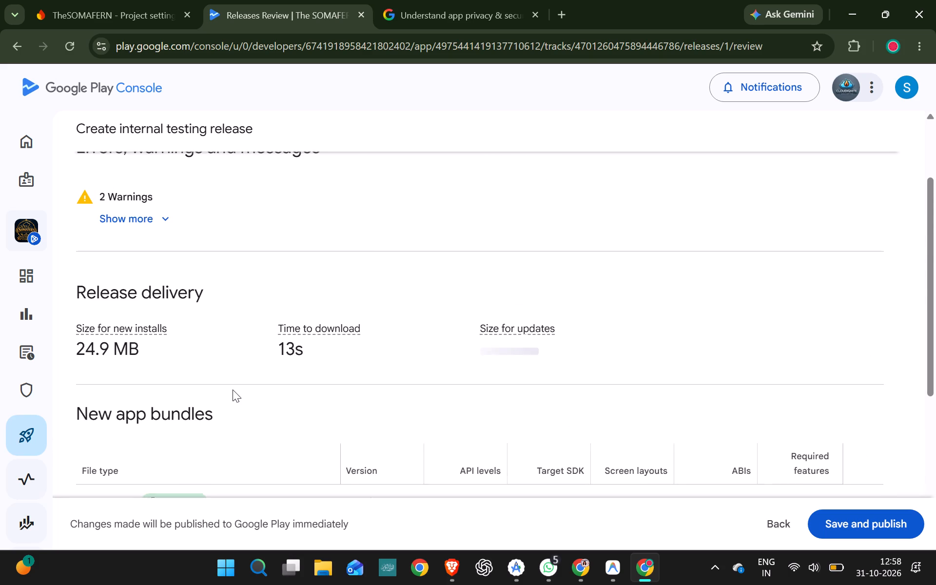
pyautogui.scroll(1, 233, 390)
pyautogui.scroll(-5, 436, 401)
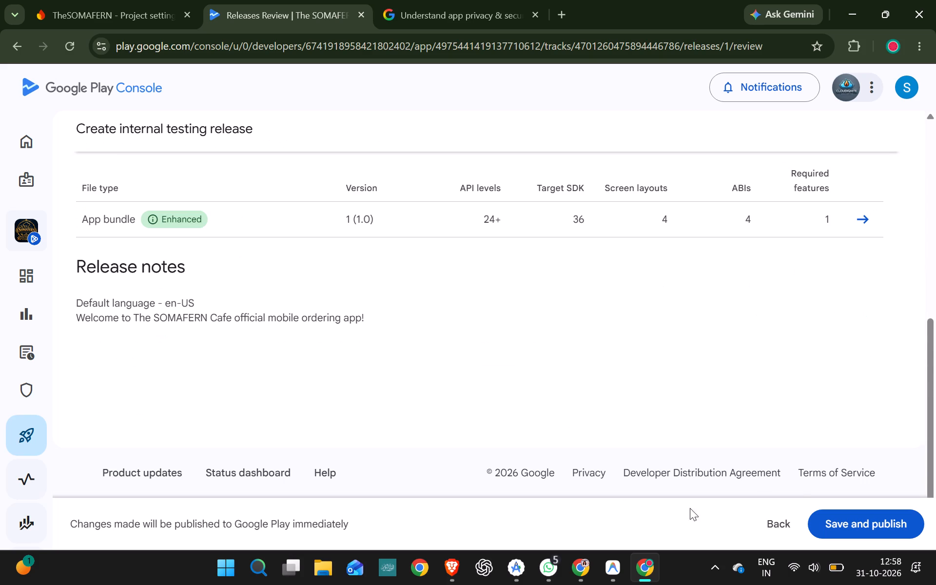
pyautogui.scroll(5, 794, 486)
pyautogui.click(877, 521)
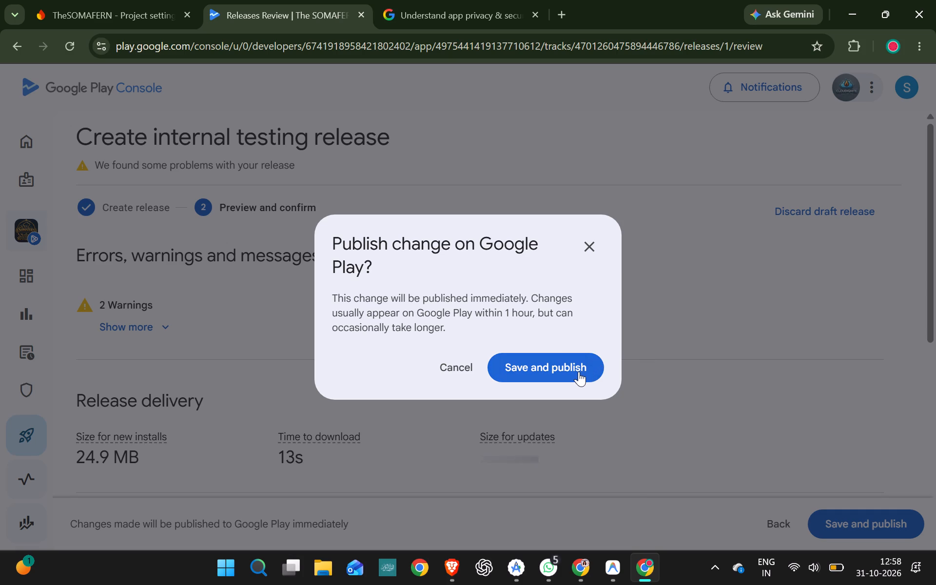
pyautogui.click(579, 371)
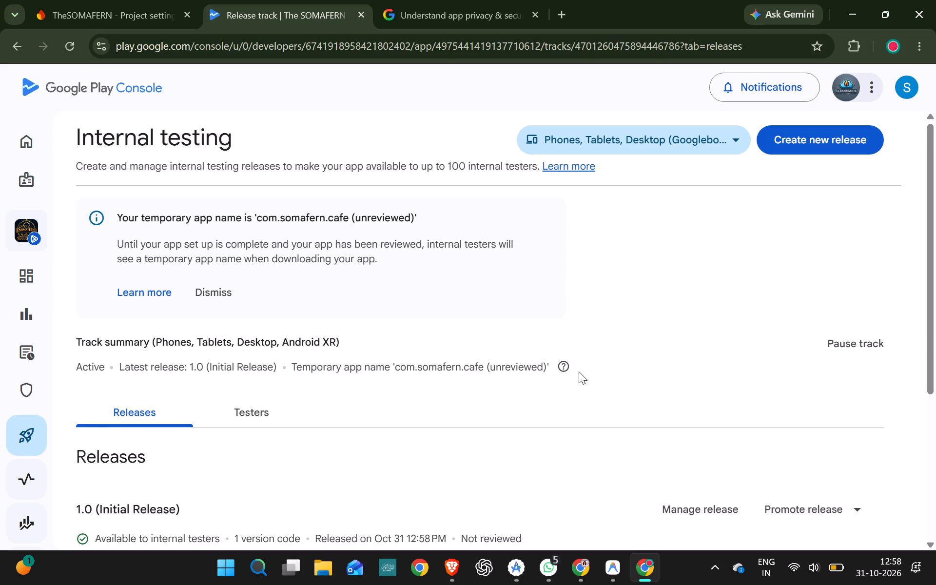
pyautogui.scroll(-5, 579, 371)
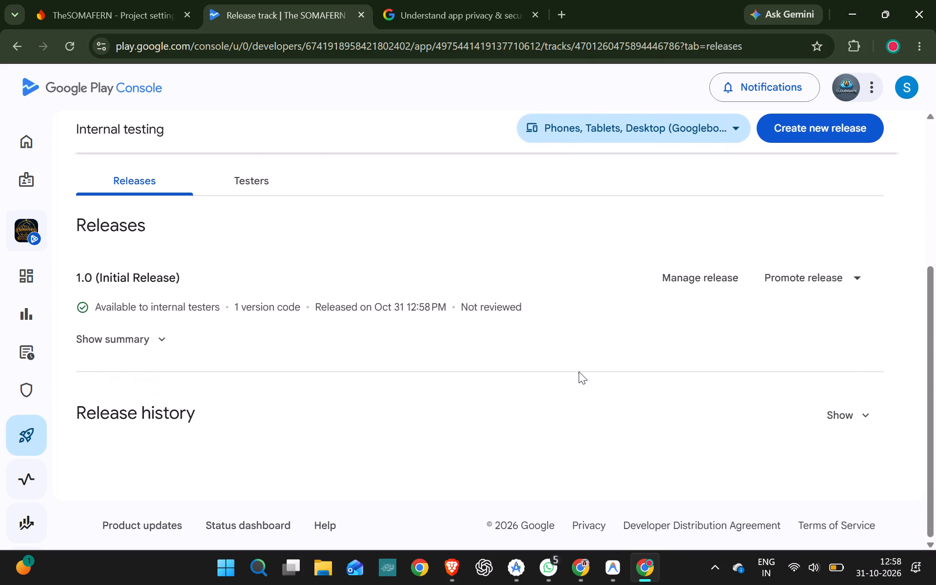
pyautogui.scroll(-1, 579, 371)
pyautogui.scroll(4, 579, 371)
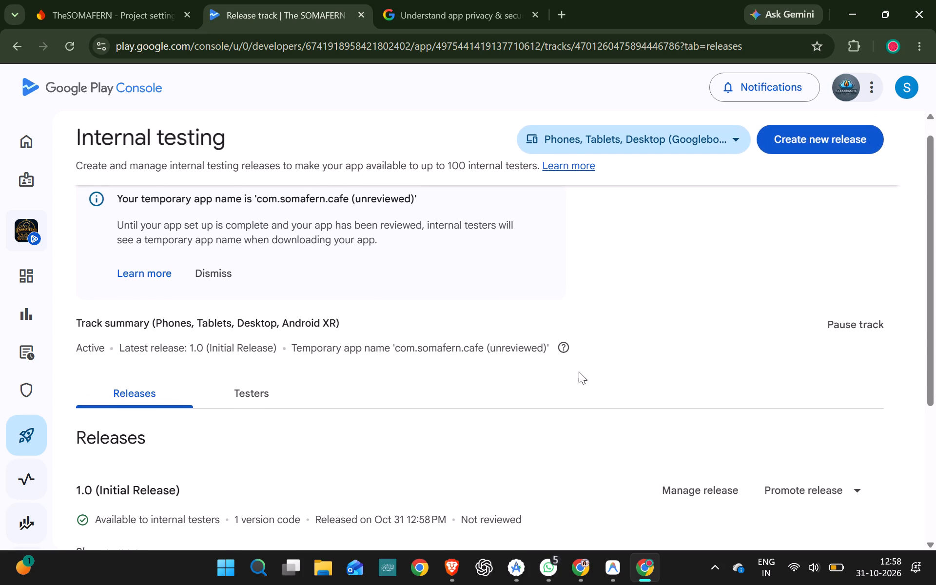
pyautogui.hotkey('ctrl', '-')
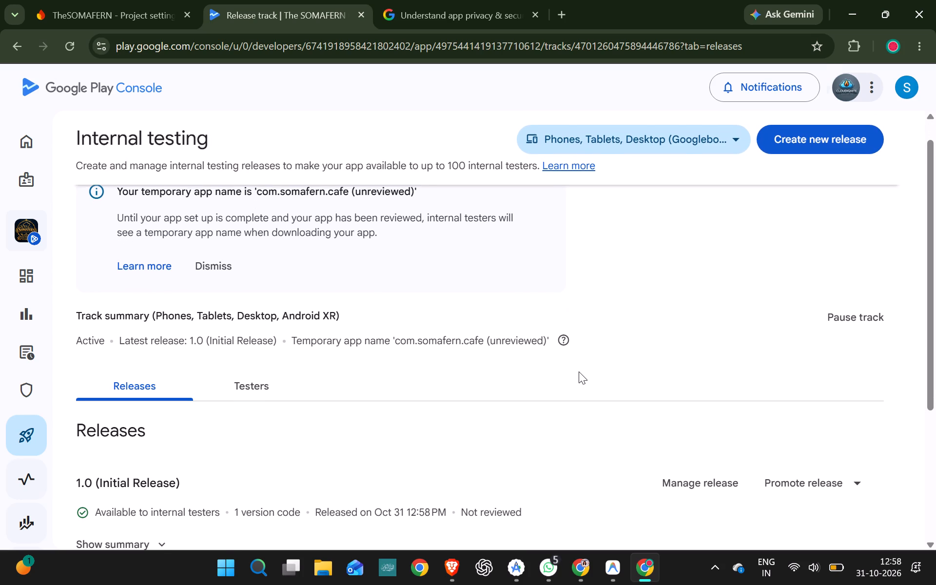
pyautogui.write('____')
pyautogui.scroll(-1, 444, 492)
pyautogui.scroll(4, 444, 492)
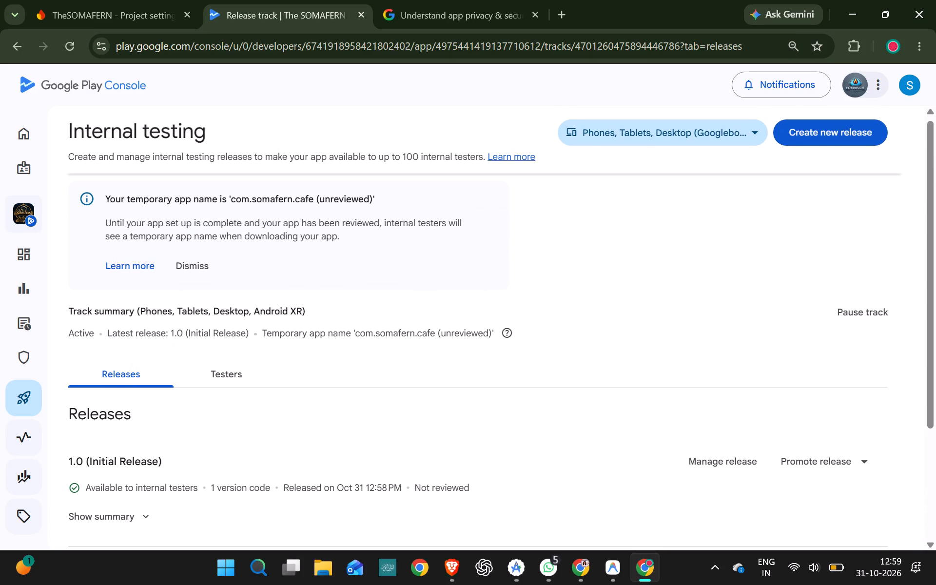
pyautogui.press('Print')
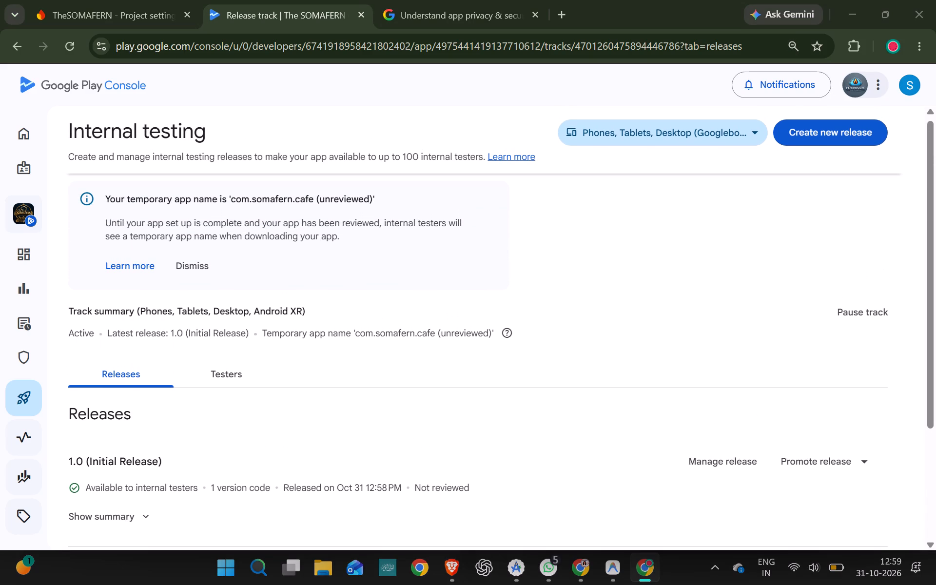
pyautogui.moveTo(0, 0); pyautogui.dragTo(935, 480)
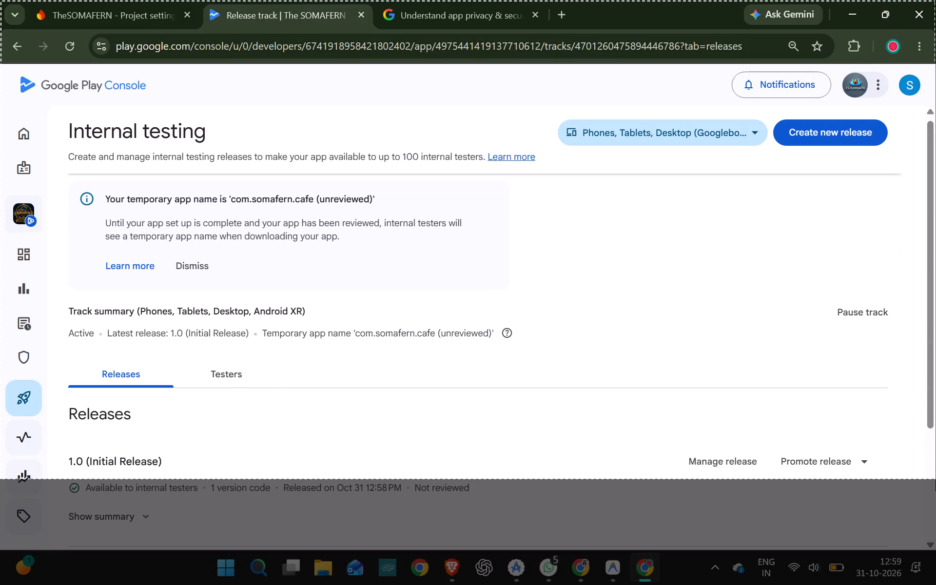
pyautogui.moveTo(935, 480); pyautogui.dragTo(935, 527)
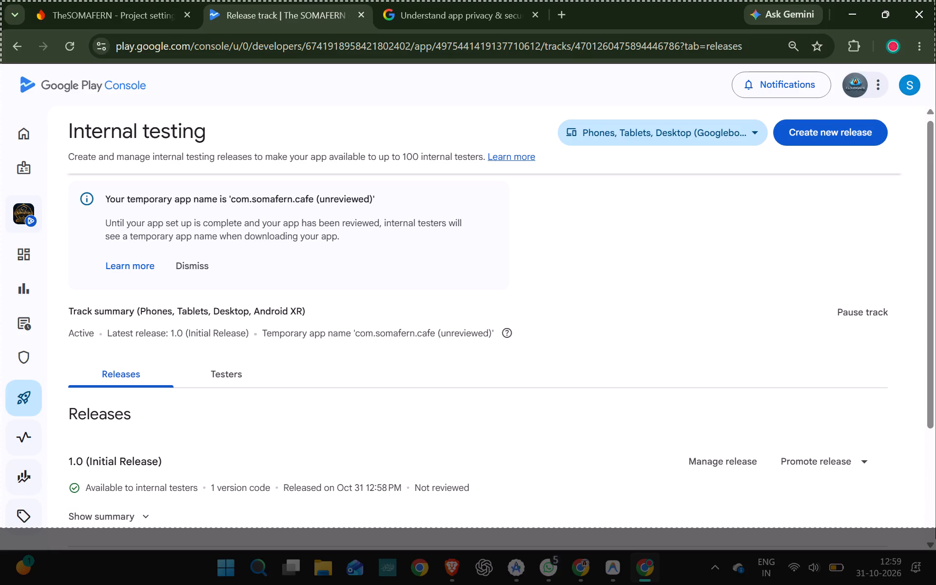
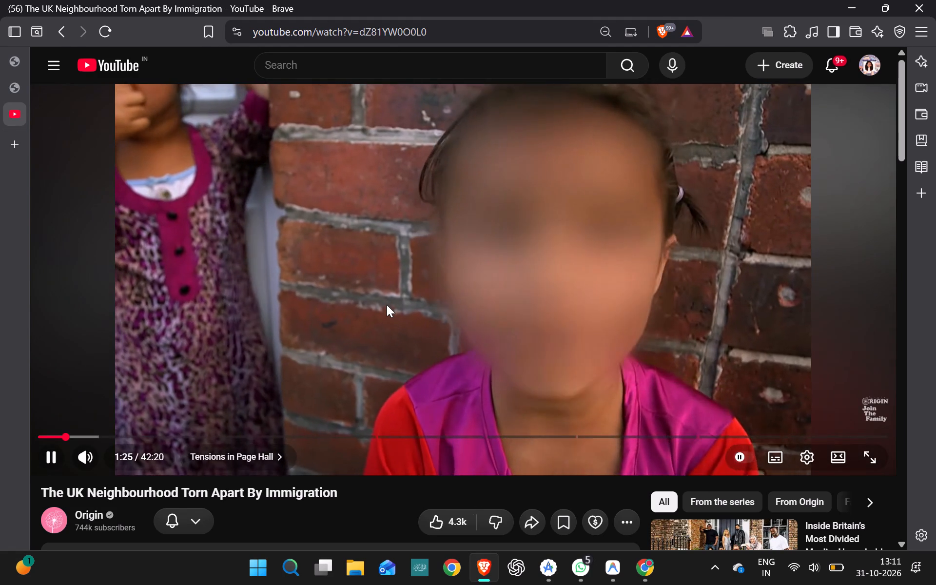
pyautogui.click(113, 73)
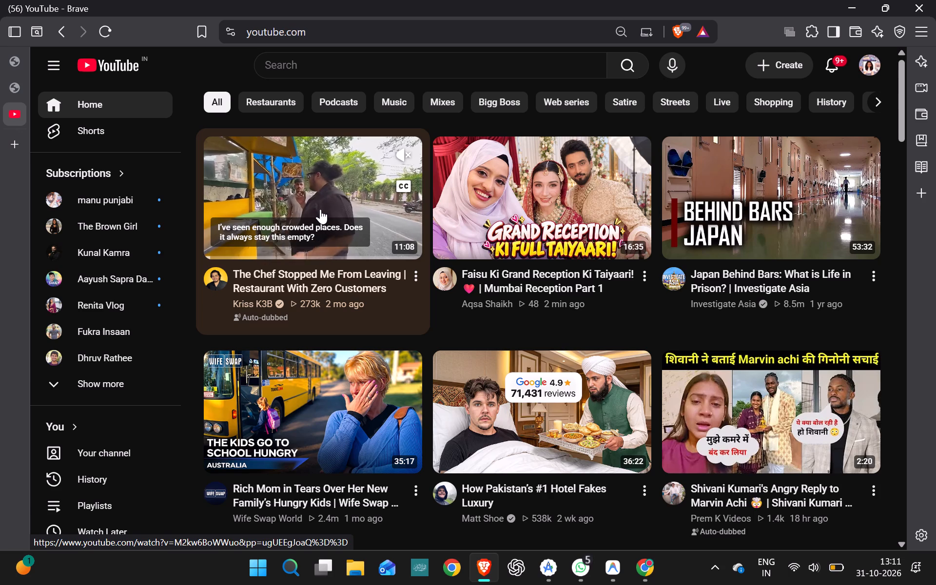
# Browse the recommended videos, Playables and Shorts in the YouTube home feed.
pyautogui.scroll(-2, 320, 209)
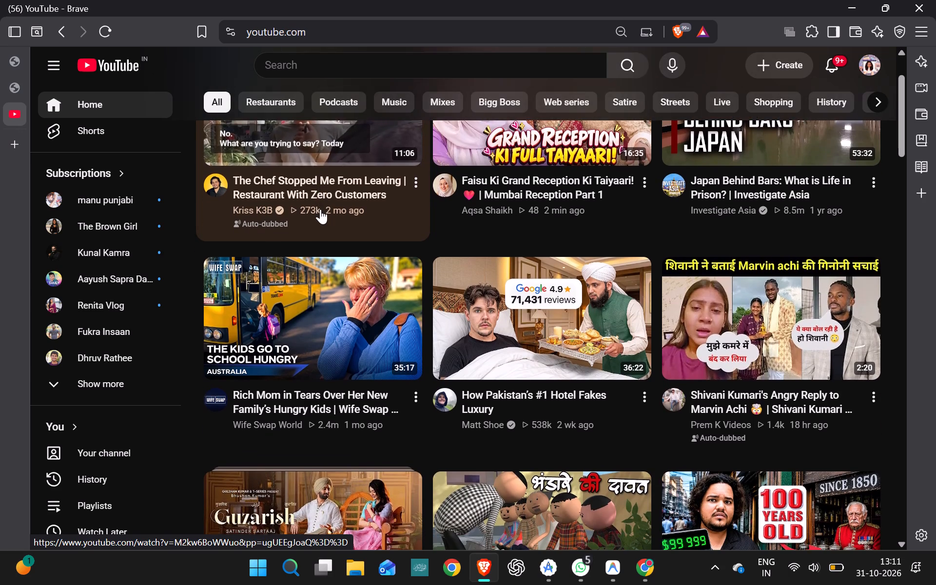
pyautogui.scroll(-2, 320, 209)
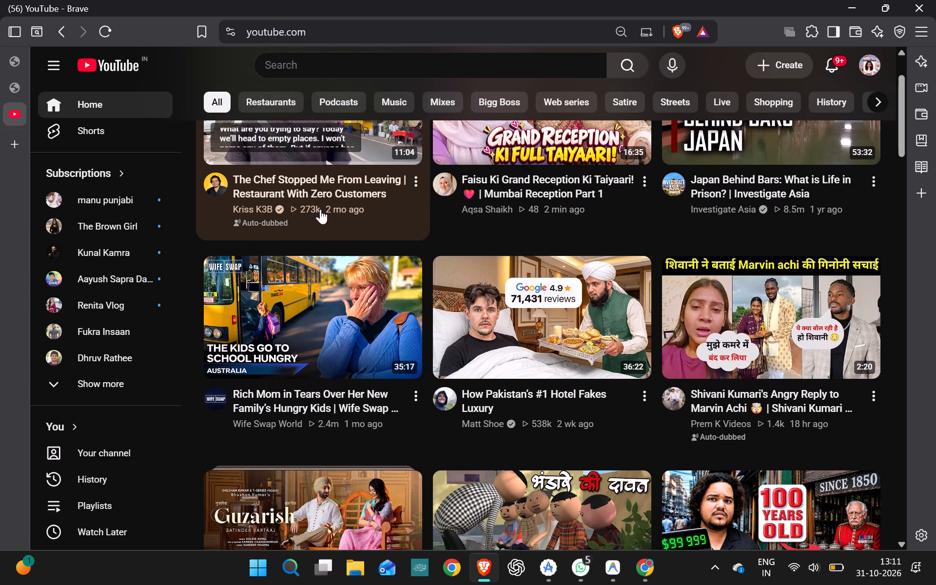
pyautogui.scroll(-1, 320, 209)
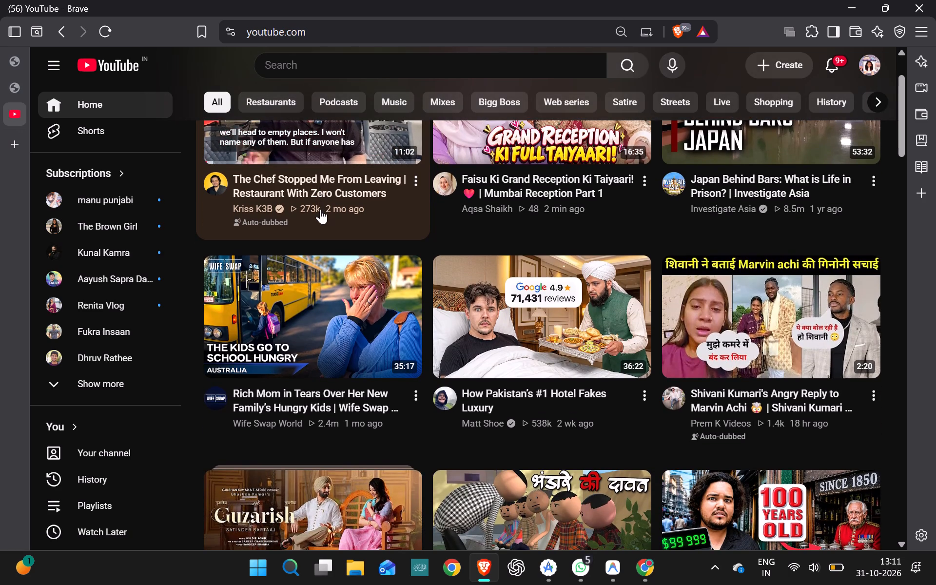
pyautogui.scroll(-1, 320, 209)
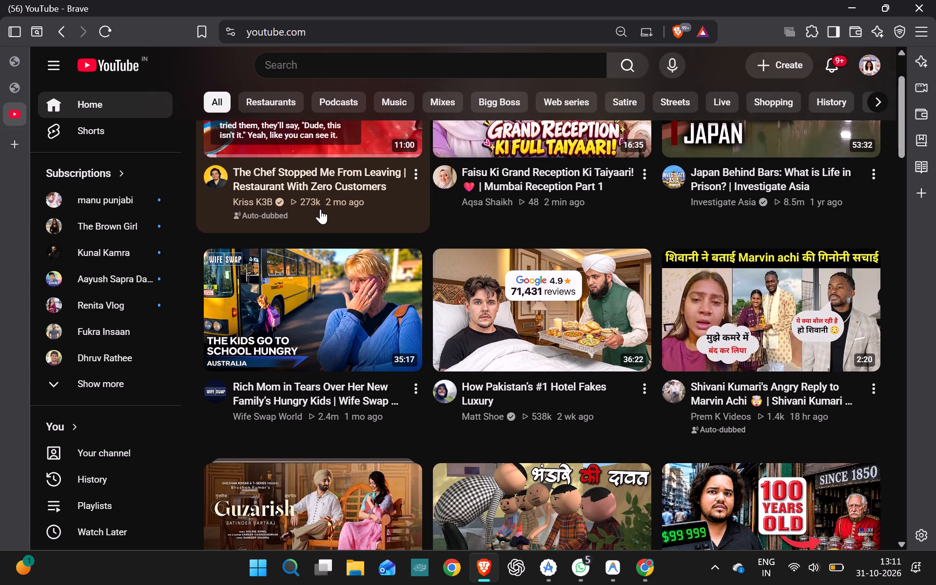
pyautogui.scroll(-2, 320, 209)
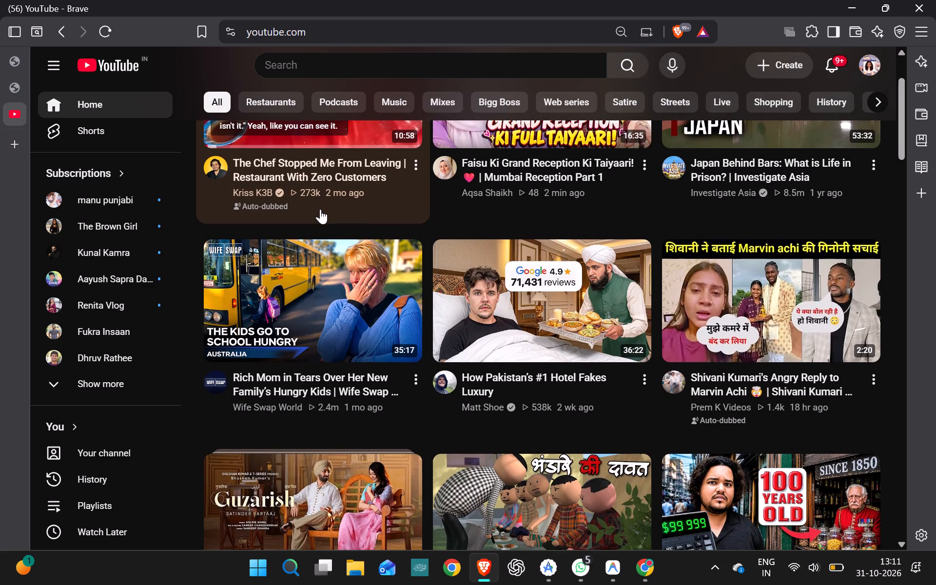
pyautogui.scroll(-2, 320, 209)
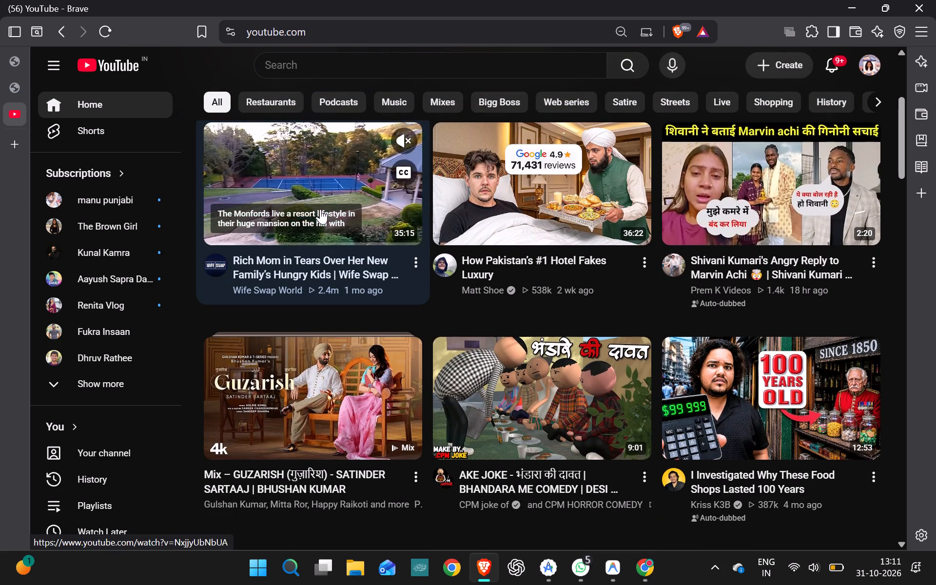
pyautogui.scroll(-2, 320, 209)
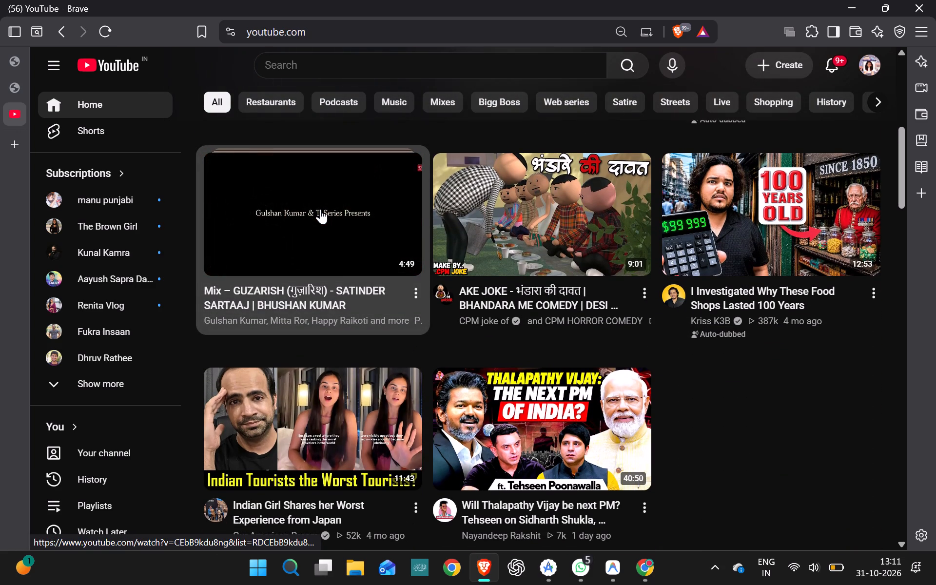
pyautogui.scroll(-1, 320, 209)
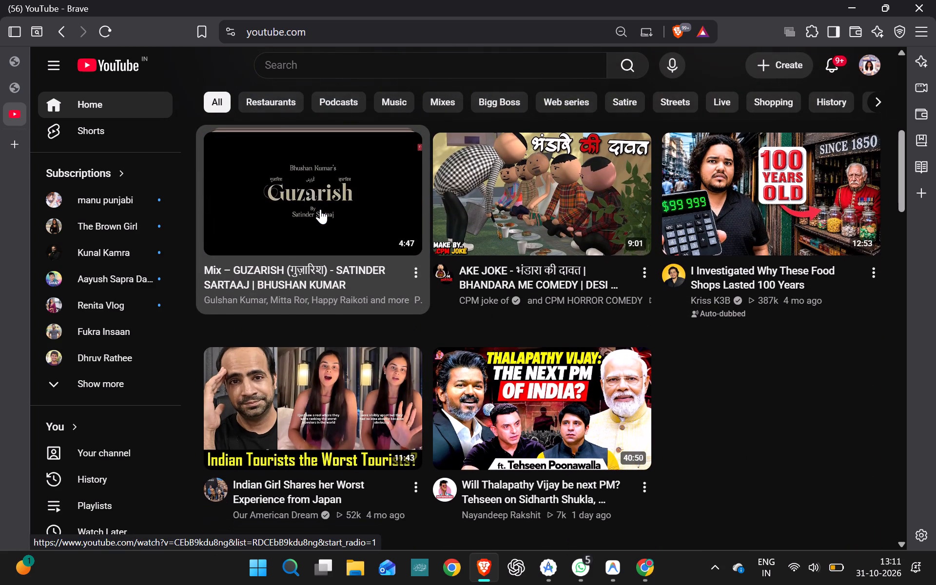
pyautogui.scroll(-3, 320, 209)
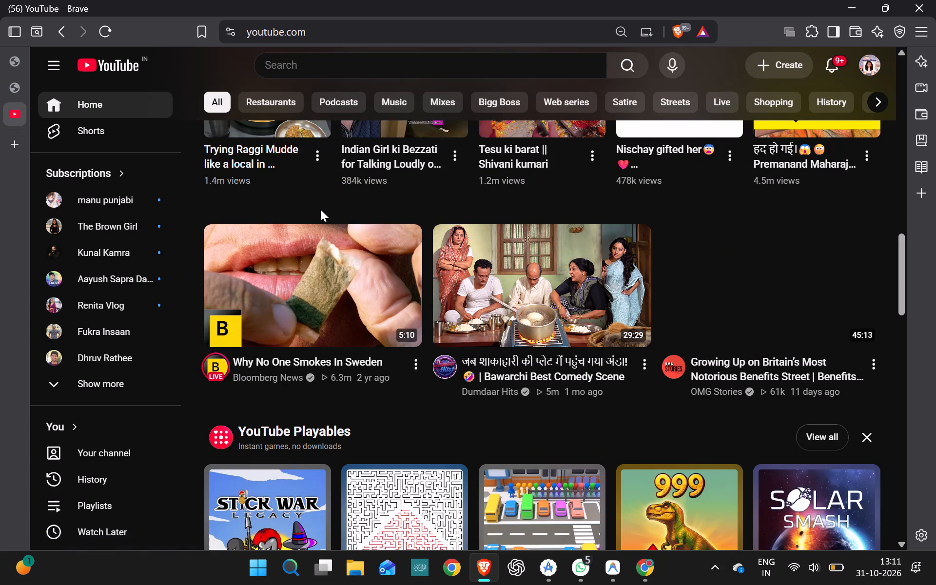
pyautogui.scroll(-2, 320, 209)
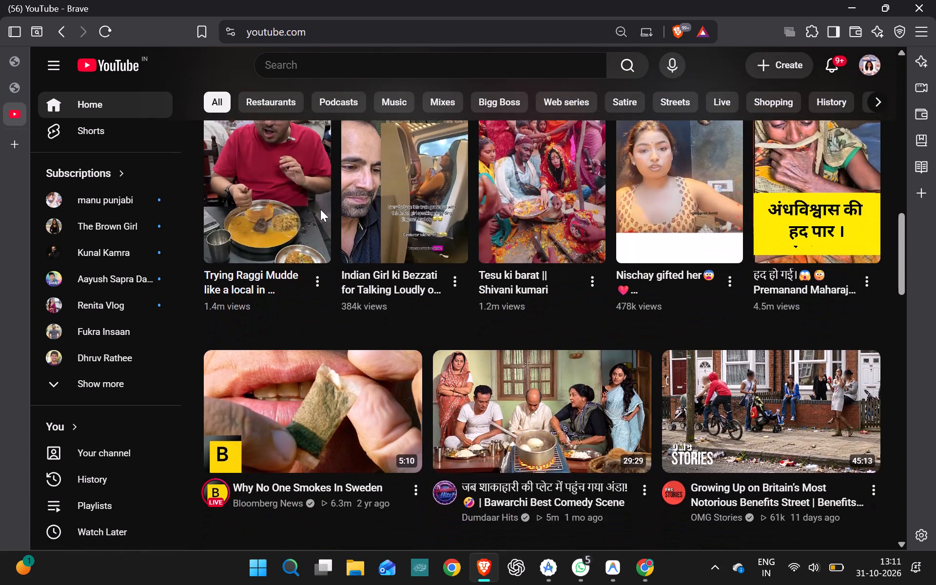
pyautogui.scroll(-1, 320, 209)
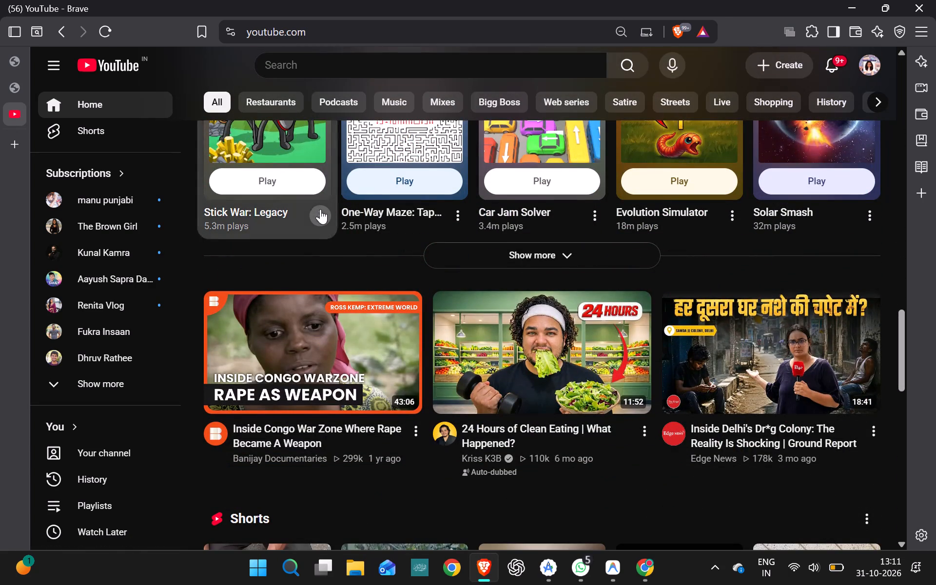
pyautogui.scroll(-2, 320, 209)
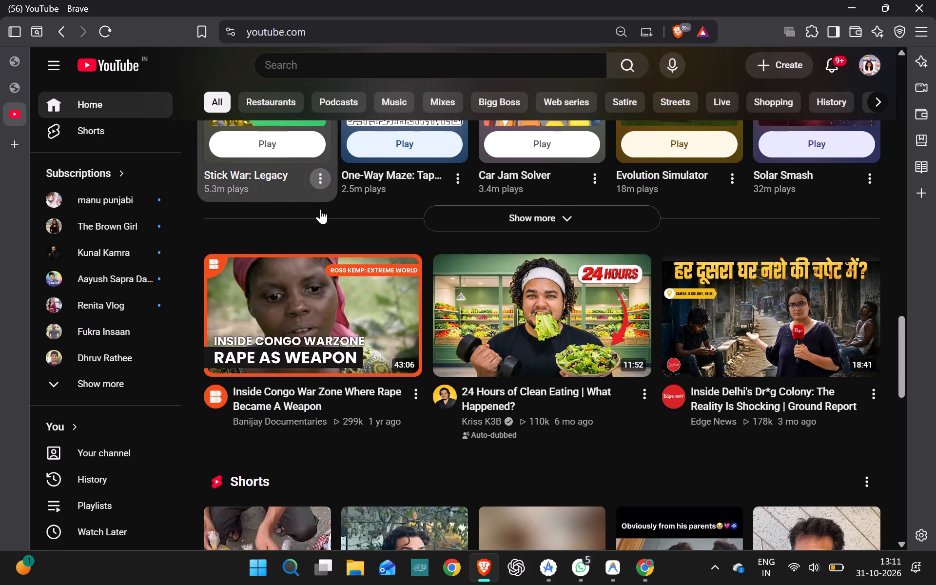
pyautogui.scroll(-2, 320, 209)
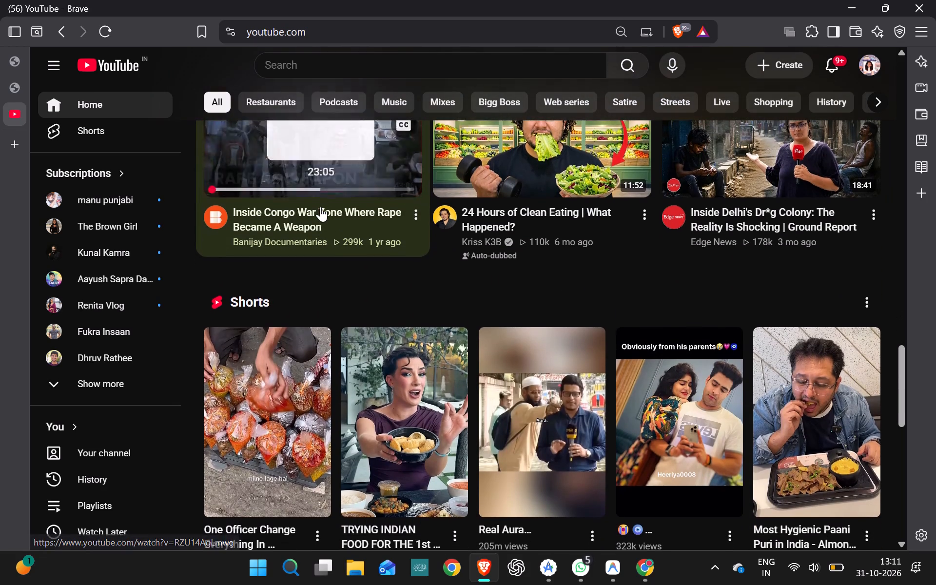
pyautogui.scroll(-3, 320, 207)
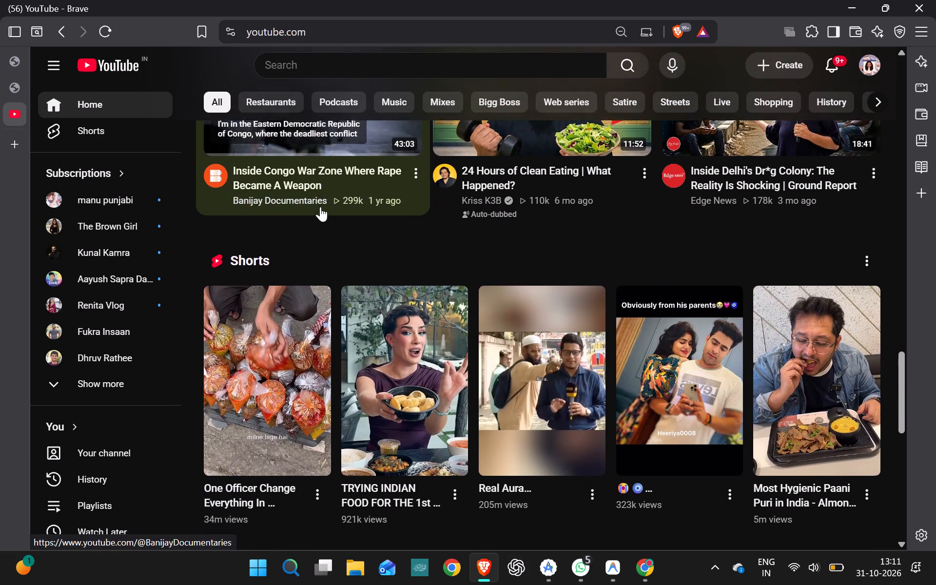
# Open the Real Aura Short from the home feed's Shorts row and like it.
pyautogui.scroll(-1, 320, 207)
pyautogui.click(566, 290)
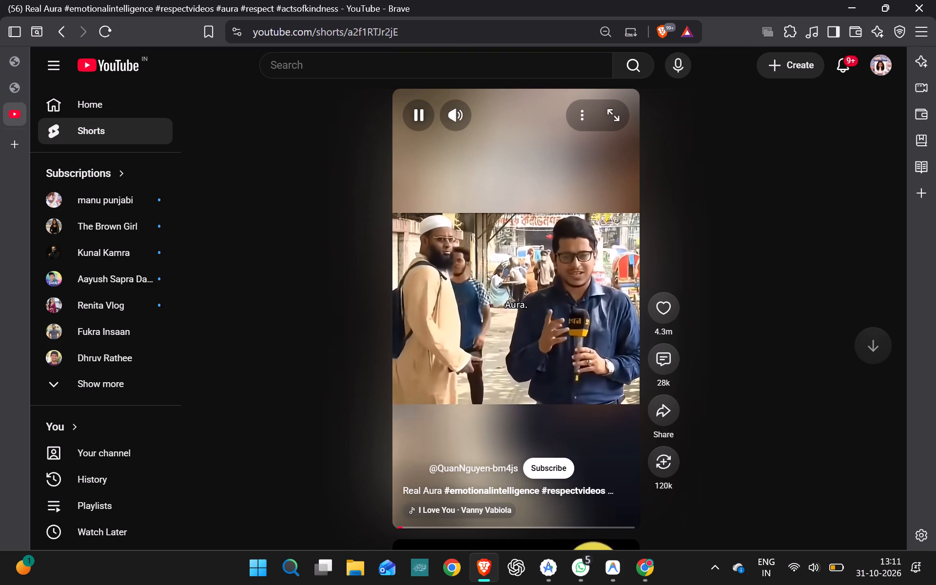
pyautogui.click(665, 299)
pyautogui.scroll(-10, 615, 355)
pyautogui.scroll(4, 514, 423)
# Switch to Play Console in Chrome and review the tester email lists on the Internal testing page.
pyautogui.click(644, 582)
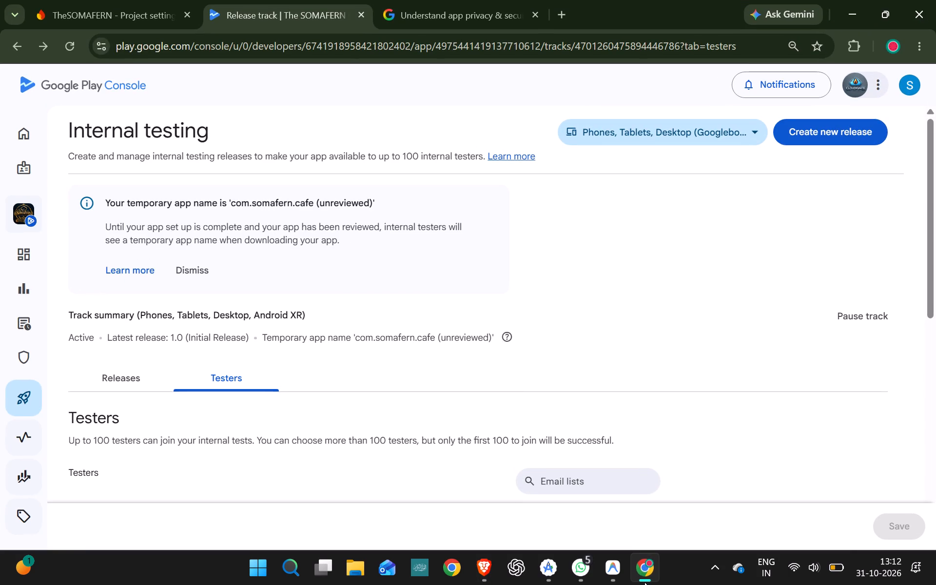
pyautogui.scroll(-1, 515, 389)
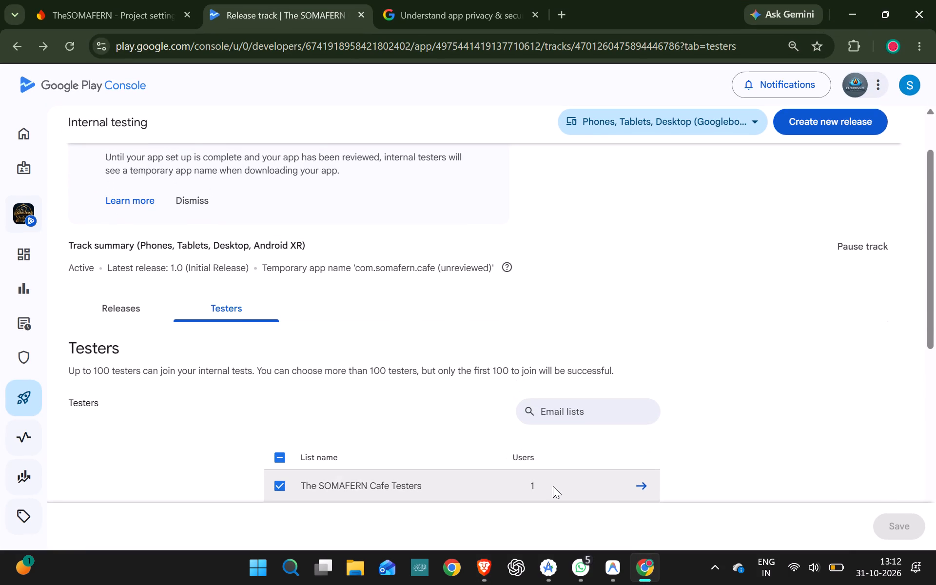
pyautogui.scroll(-1, 553, 486)
pyautogui.scroll(1, 553, 486)
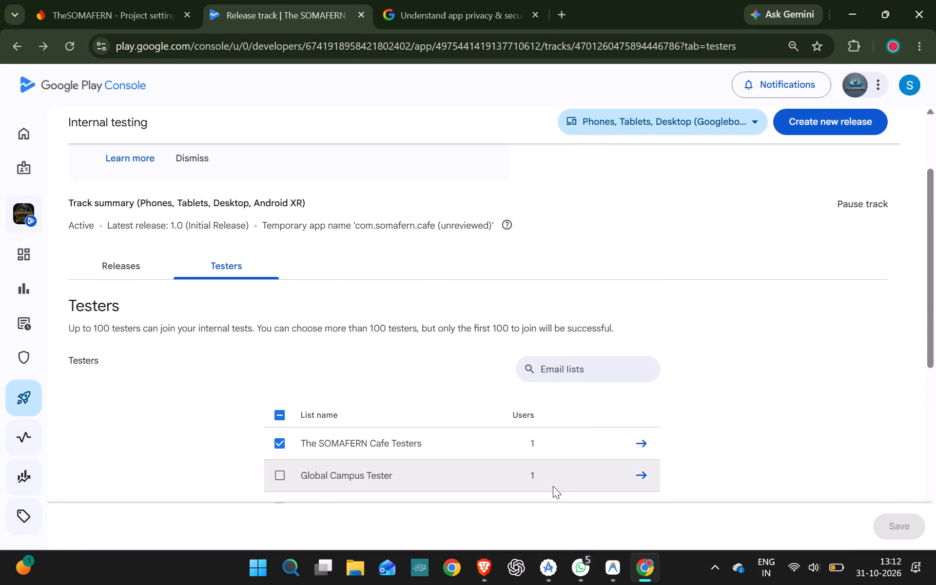
# Switch back to the Real Aura Short in Brave and advance to the following Short.
pyautogui.click(495, 576)
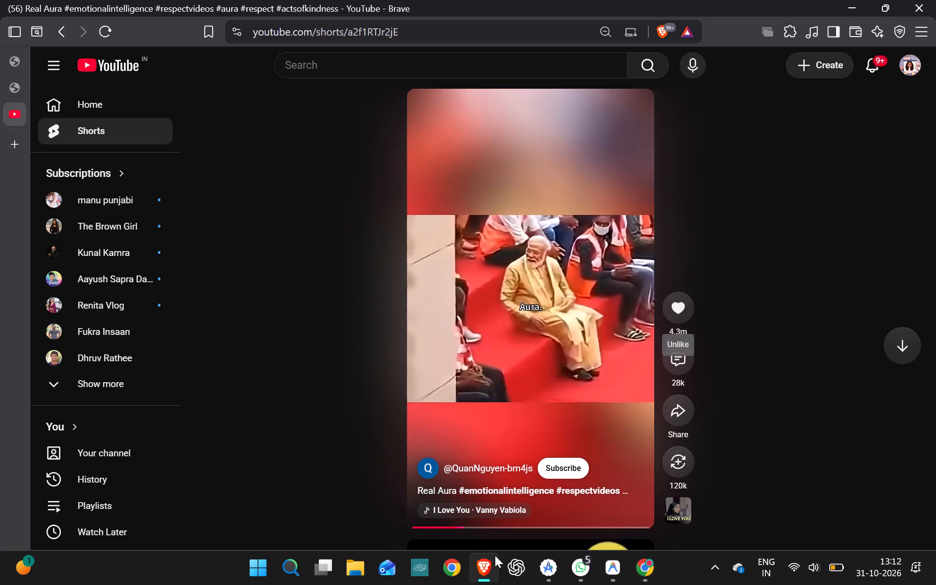
pyautogui.scroll(-1, 500, 436)
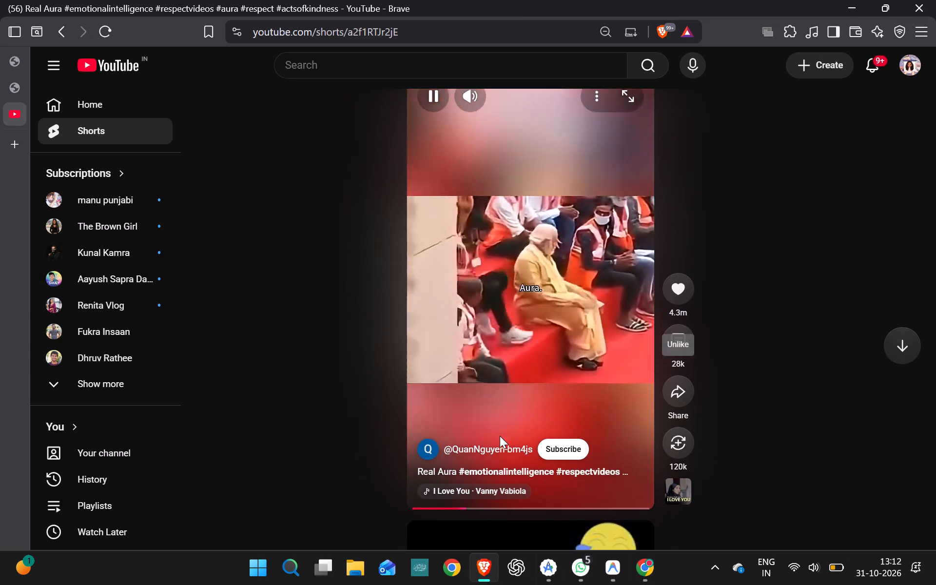
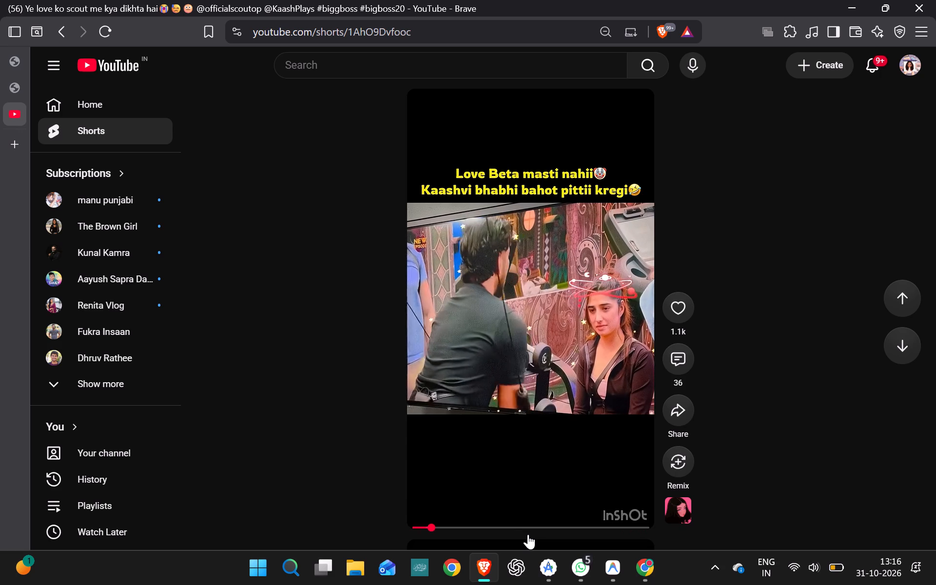
# Look through the comments on the current Bigg Boss Short and on the following Short about a world champion sprinter.
pyautogui.click(677, 368)
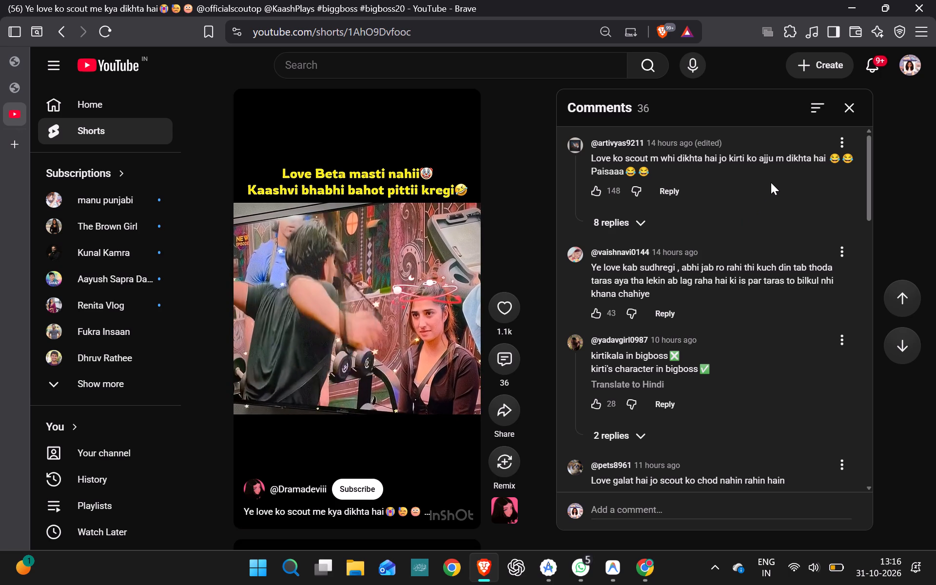
pyautogui.click(847, 109)
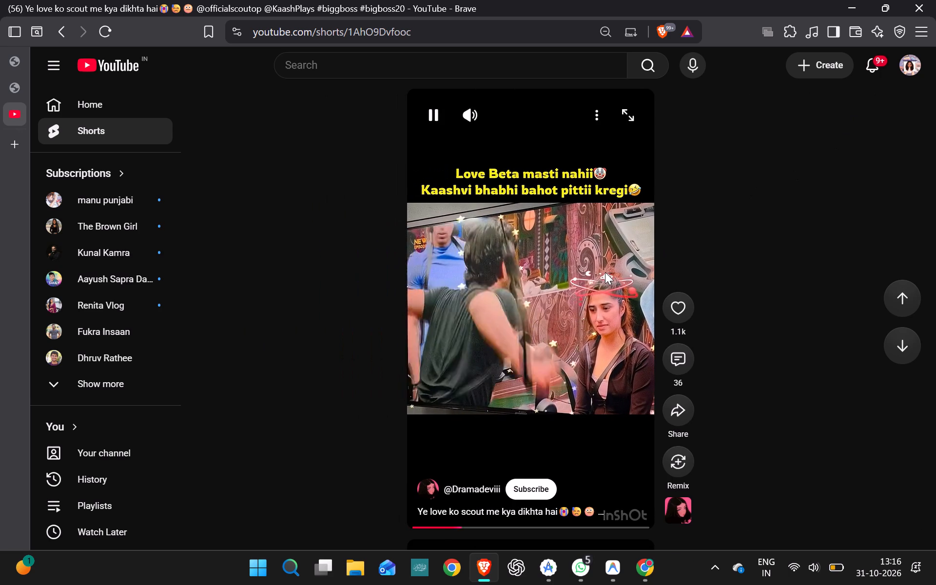
pyautogui.scroll(-2, 605, 272)
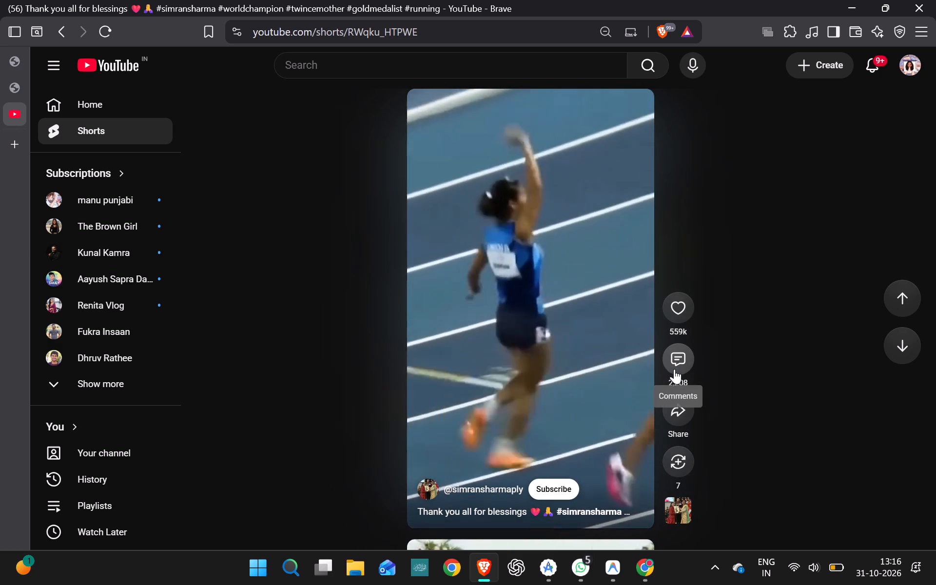
pyautogui.click(674, 369)
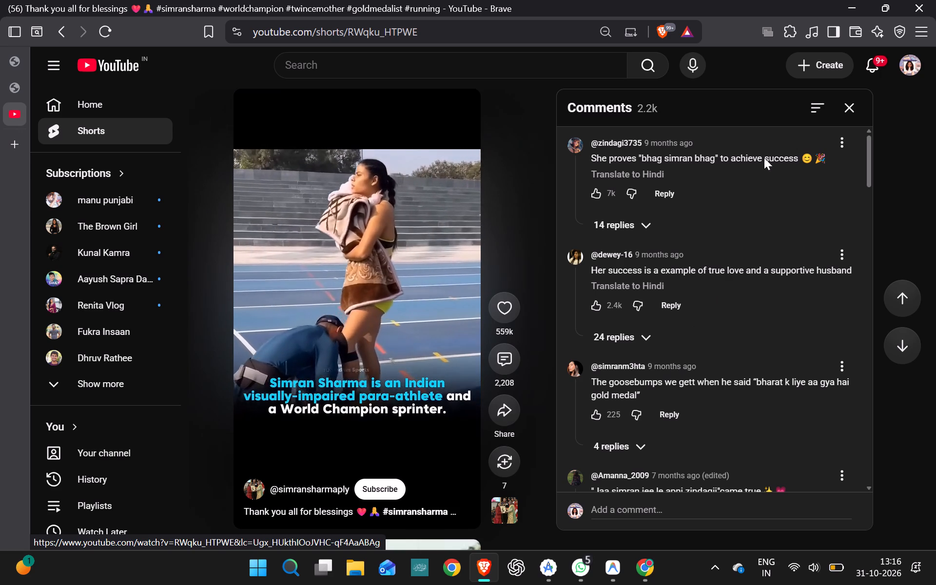
pyautogui.click(854, 106)
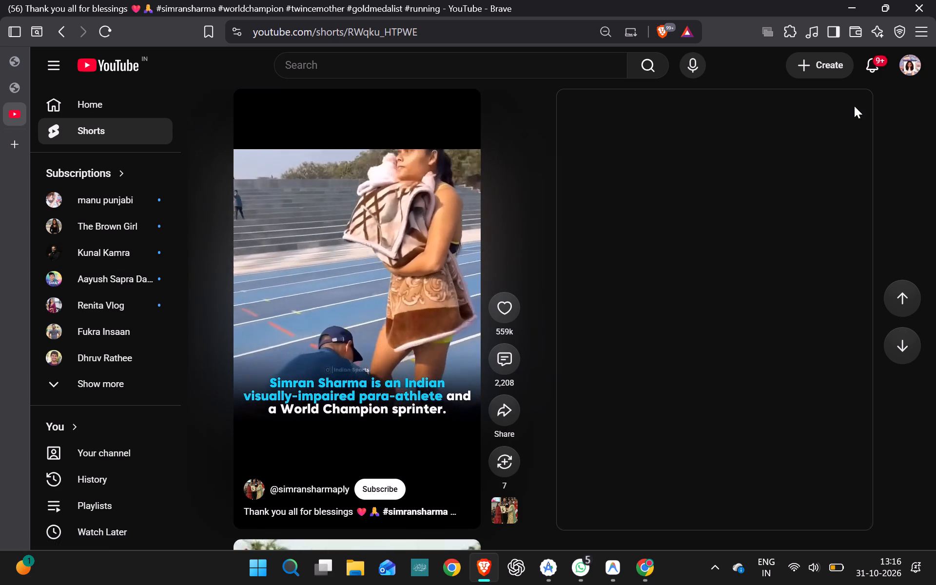
# Return to the YouTube home feed and play the video "Damad Ji Ka Sawagat || Panchayat || TVF Rewind".
pyautogui.click(94, 77)
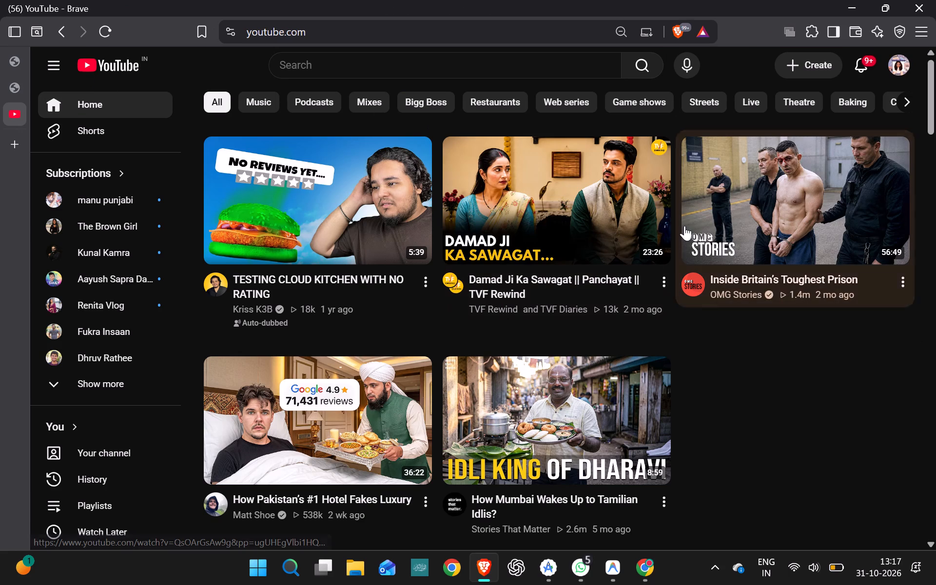
pyautogui.click(536, 174)
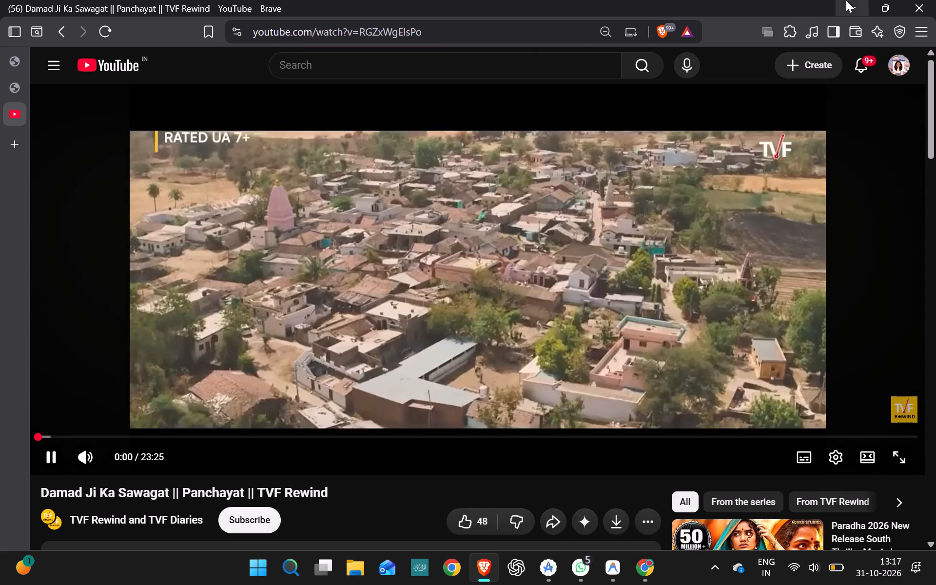
pyautogui.click(844, 0)
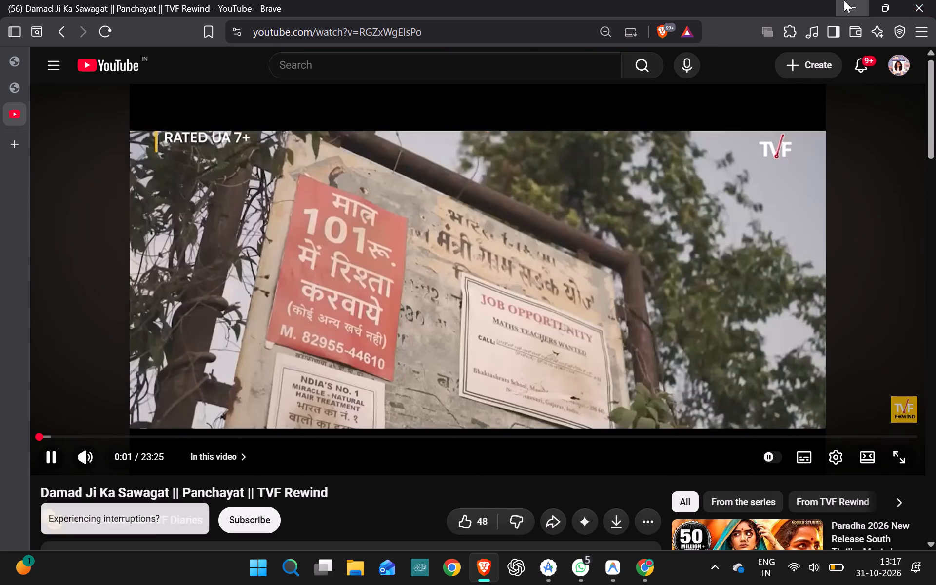
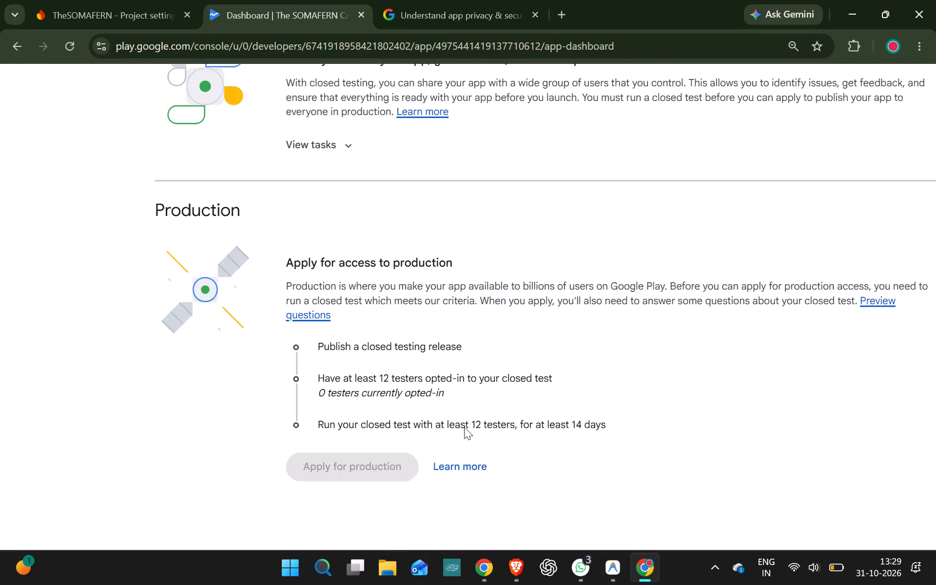
# Expand the Closed testing task list on the app dashboard to examine its setup and release tasks.
pyautogui.hscroll(1, 464, 427)
pyautogui.scroll(1, 464, 427)
pyautogui.hscroll(-1, 464, 427)
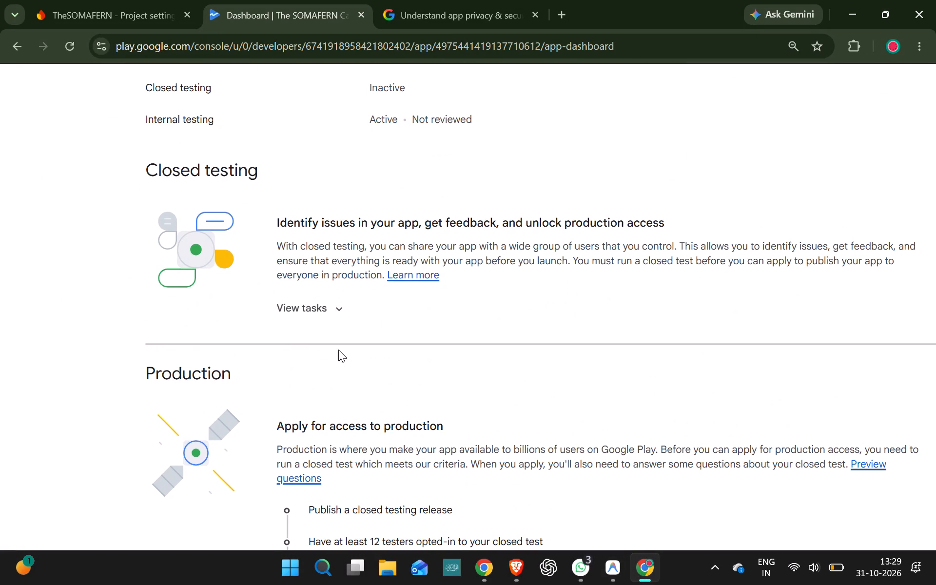
pyautogui.click(329, 315)
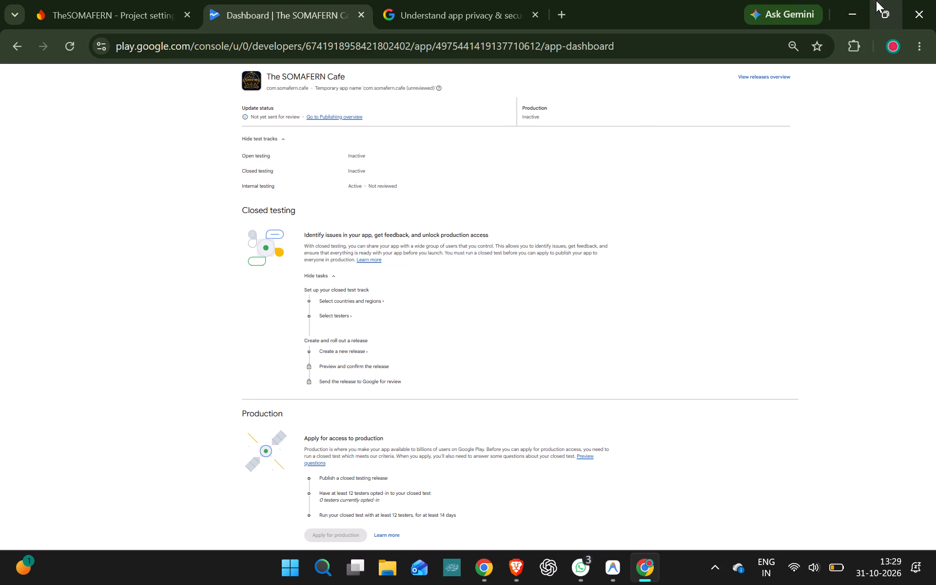
pyautogui.click(834, 28)
# Put the computer to sleep.
pyautogui.click(291, 561)
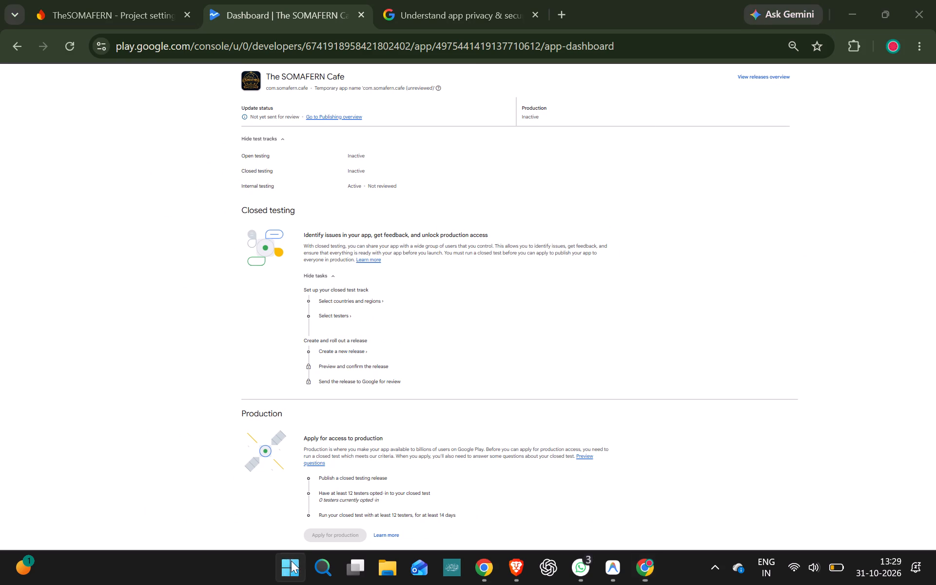
pyautogui.click(564, 515)
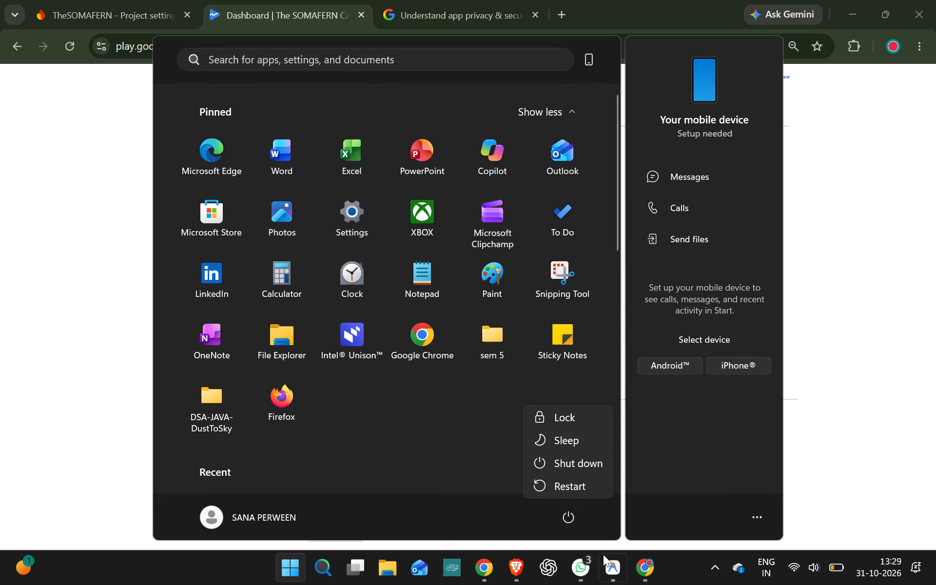
pyautogui.click(575, 435)
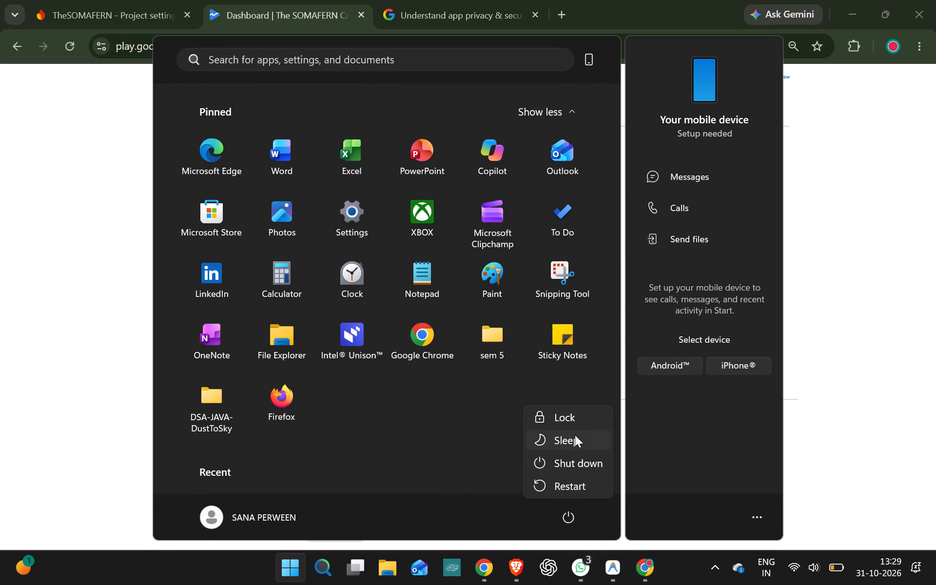
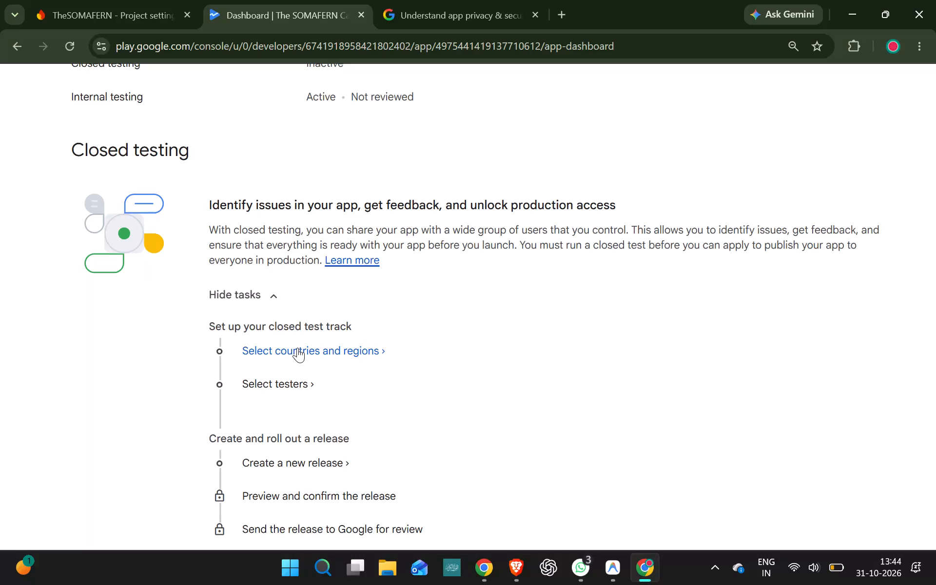
# Open the closed testing task for selecting countries and regions, and examine the Alpha track's setup tasks and Countries / regions section.
pyautogui.click(297, 348)
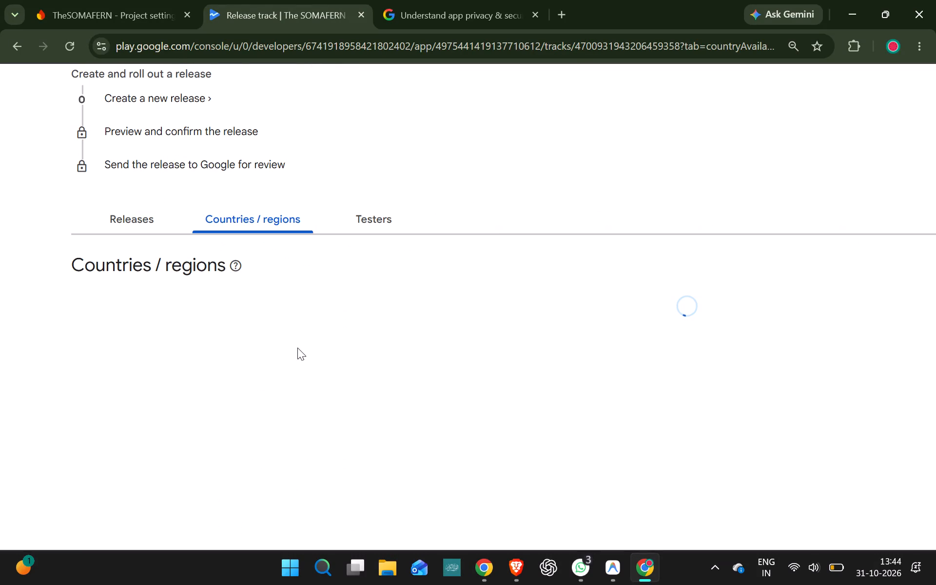
pyautogui.scroll(-1, 297, 348)
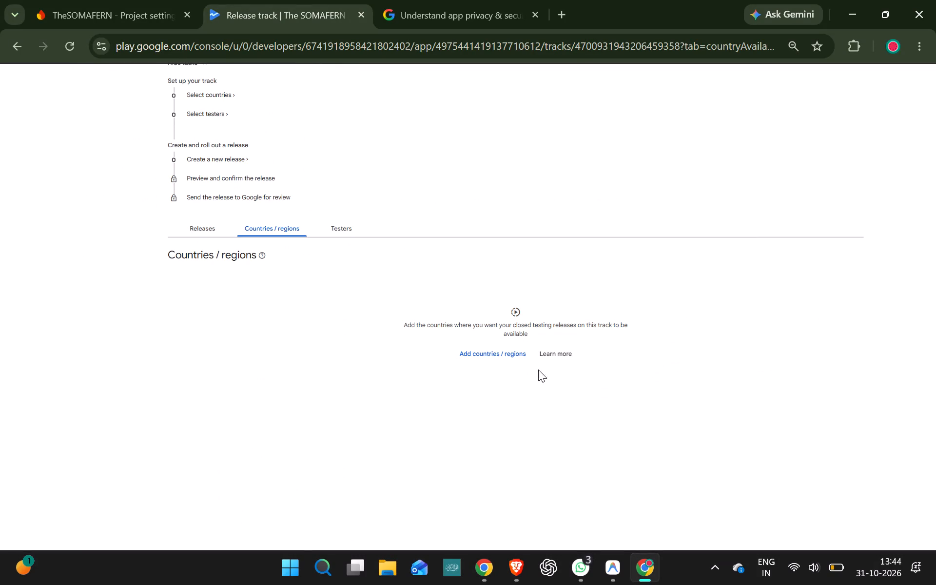
pyautogui.scroll(1, 563, 360)
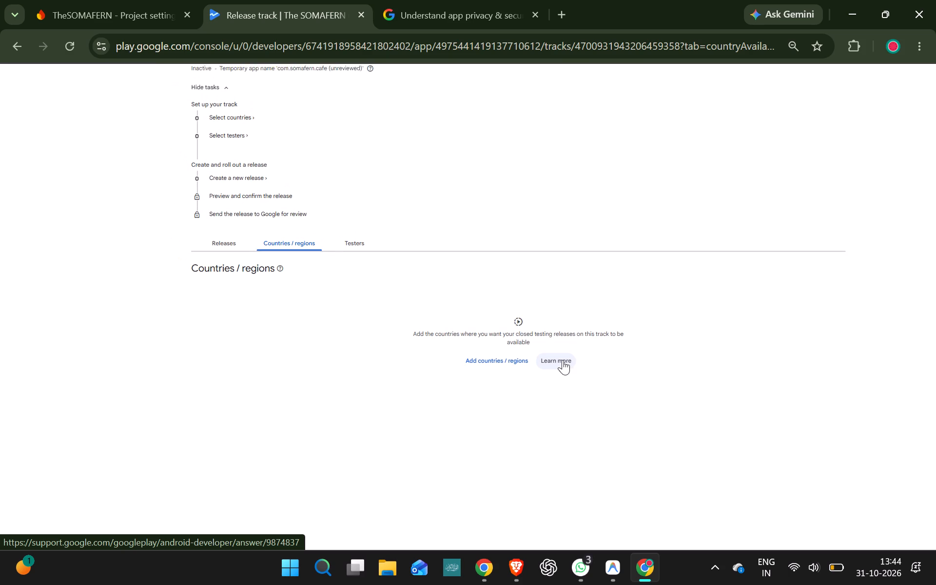
pyautogui.scroll(2, 563, 360)
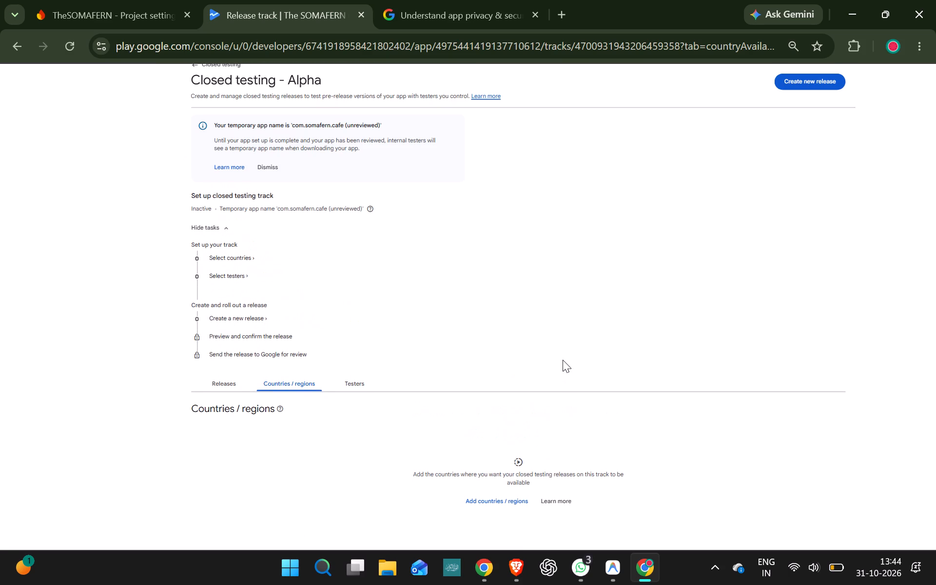
pyautogui.scroll(1, 563, 360)
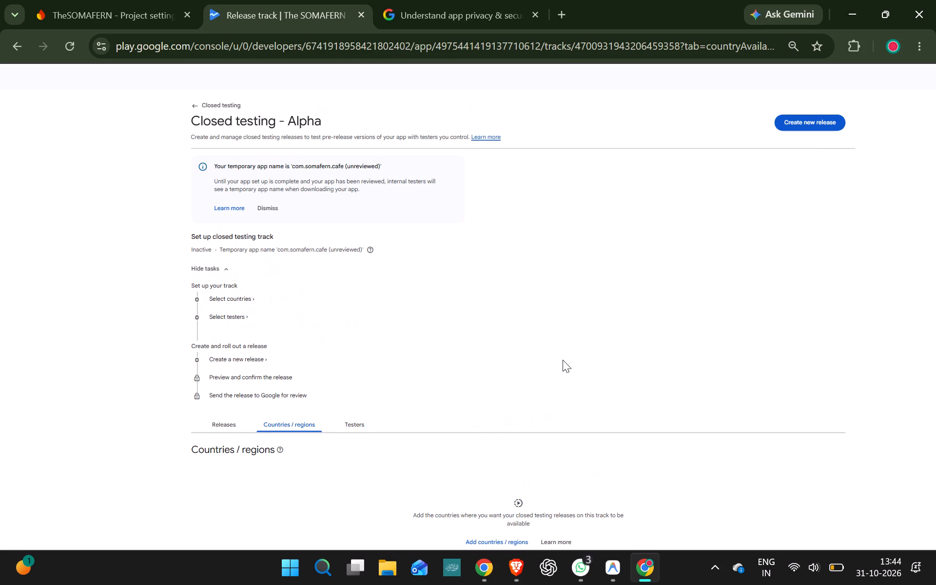
pyautogui.scroll(1, 563, 360)
pyautogui.scroll(-2, 563, 360)
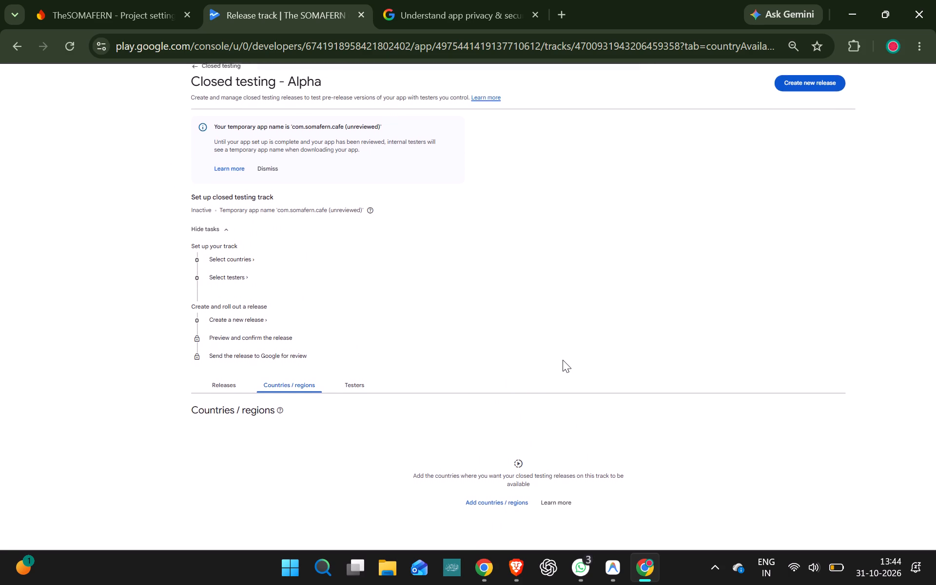
pyautogui.scroll(-3, 563, 360)
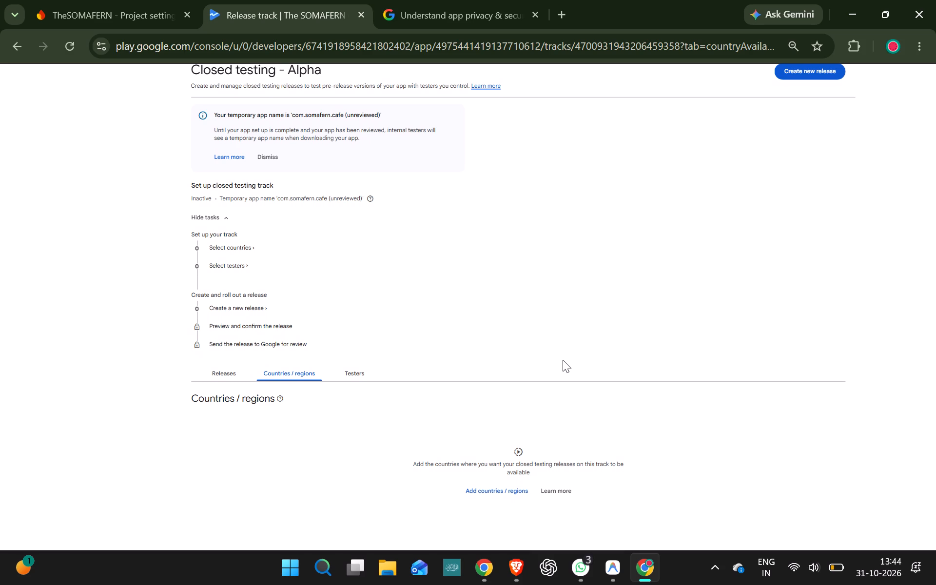
pyautogui.scroll(-4, 563, 360)
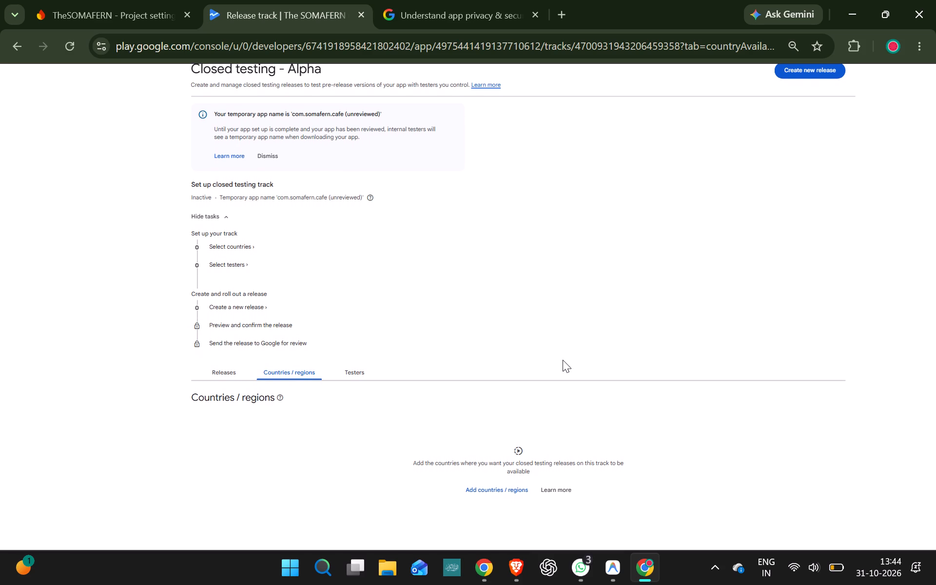
pyautogui.scroll(-5, 563, 360)
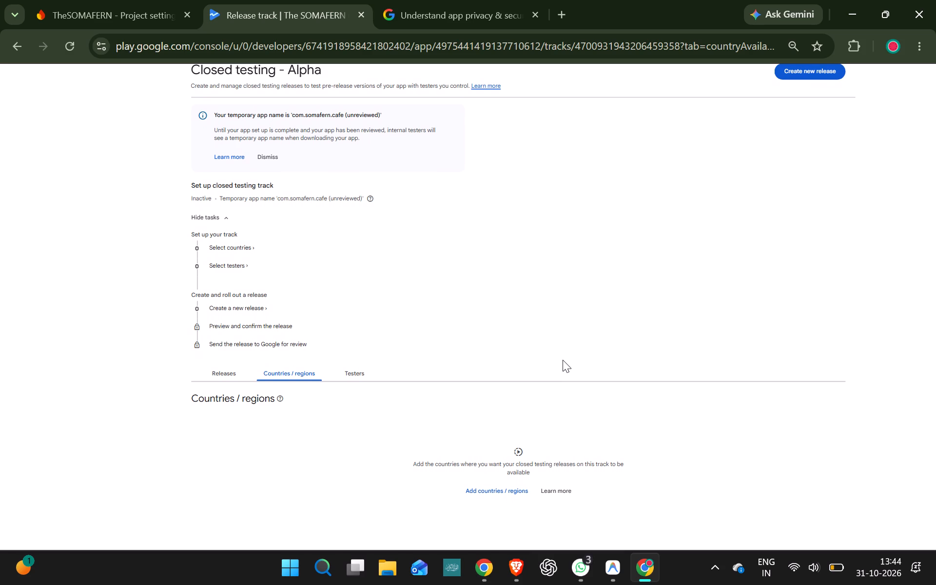
pyautogui.scroll(-5, 563, 360)
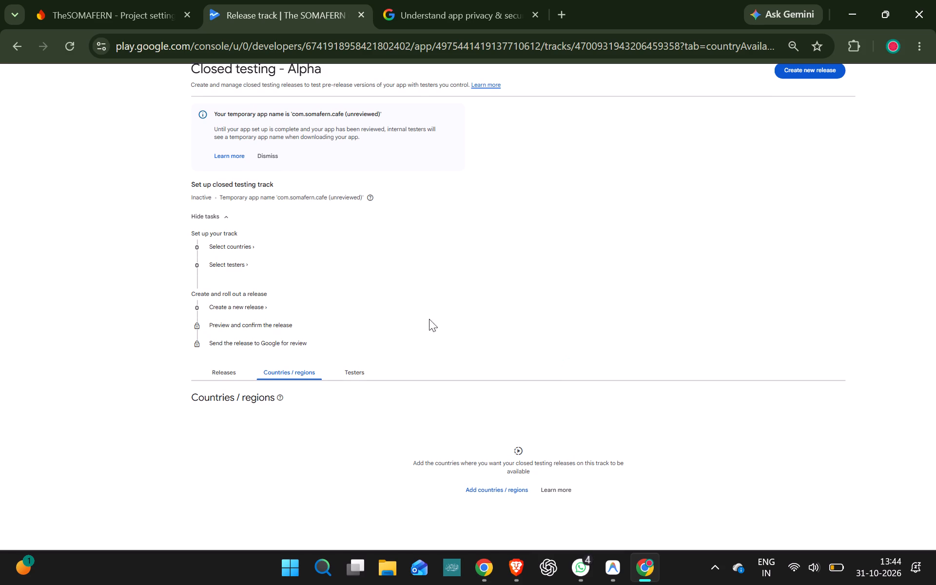
pyautogui.scroll(-2, 558, 302)
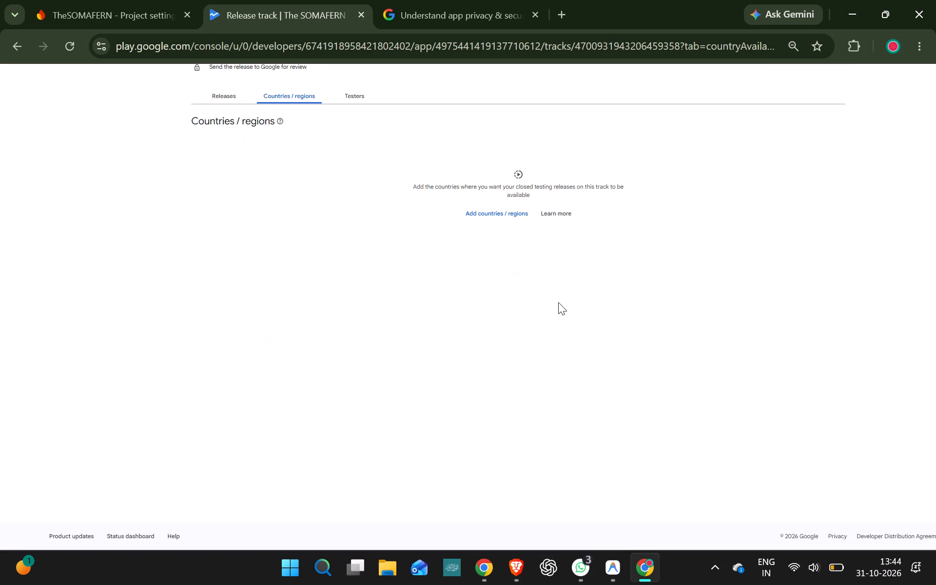
pyautogui.scroll(-1, 558, 302)
pyautogui.scroll(1, 558, 302)
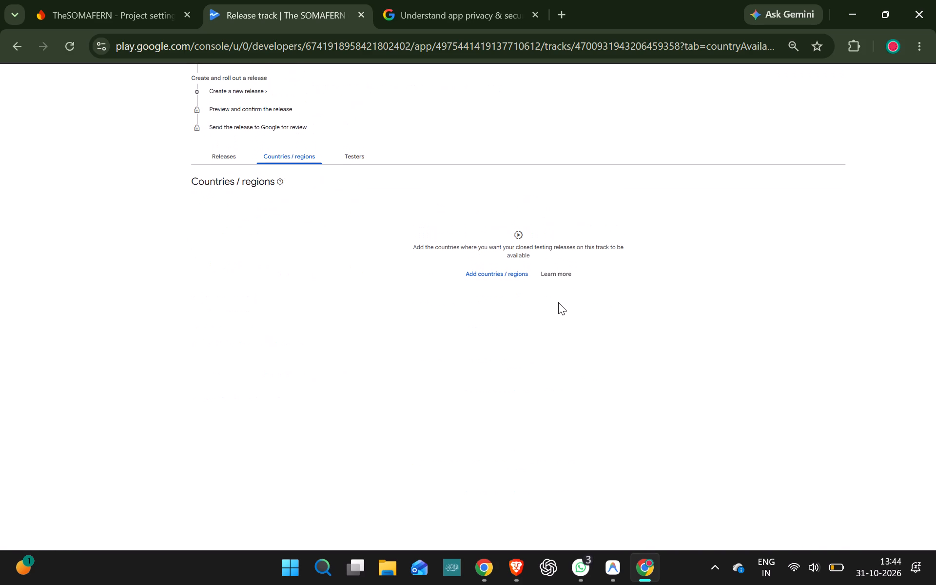
pyautogui.scroll(3, 558, 302)
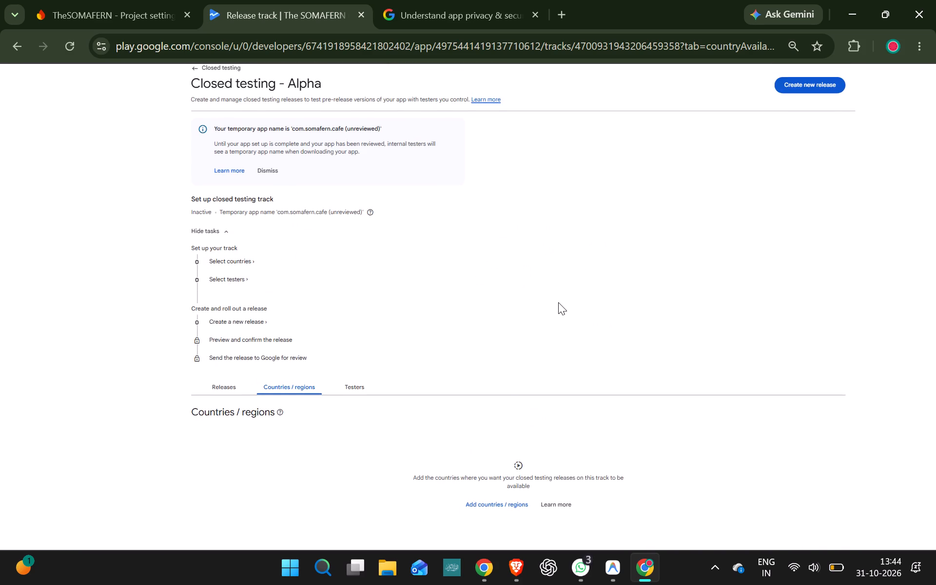
pyautogui.press('Print')
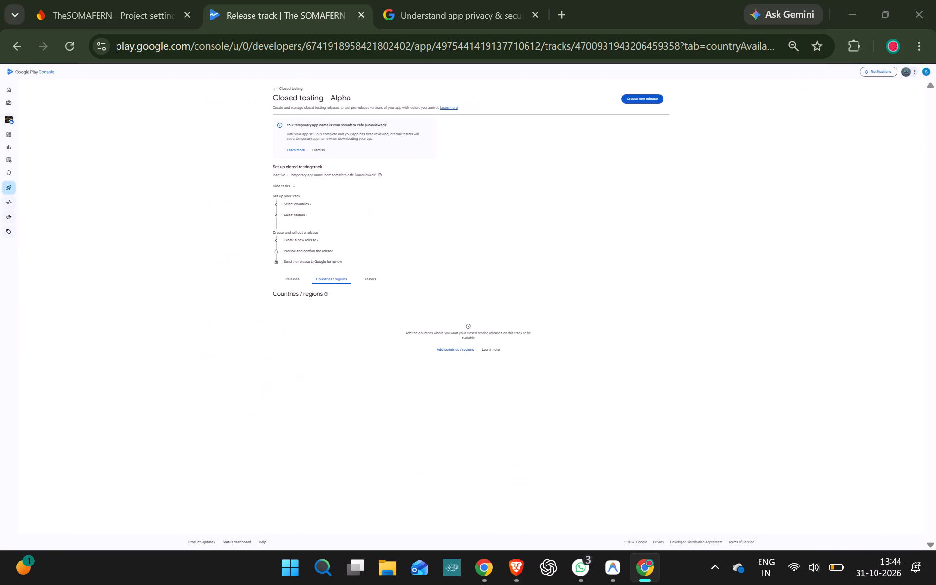
pyautogui.moveTo(242, 84); pyautogui.dragTo(732, 372)
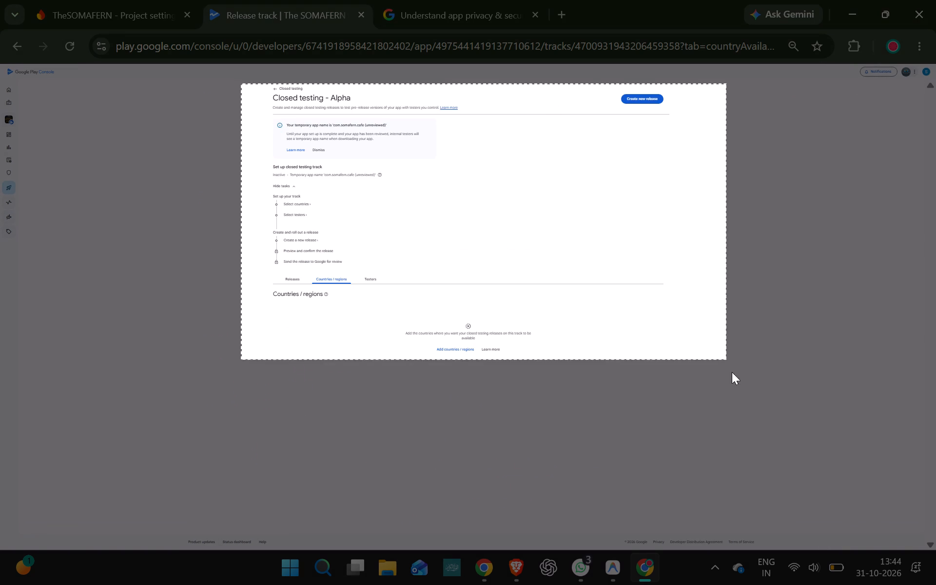
pyautogui.moveTo(732, 372); pyautogui.dragTo(683, 481)
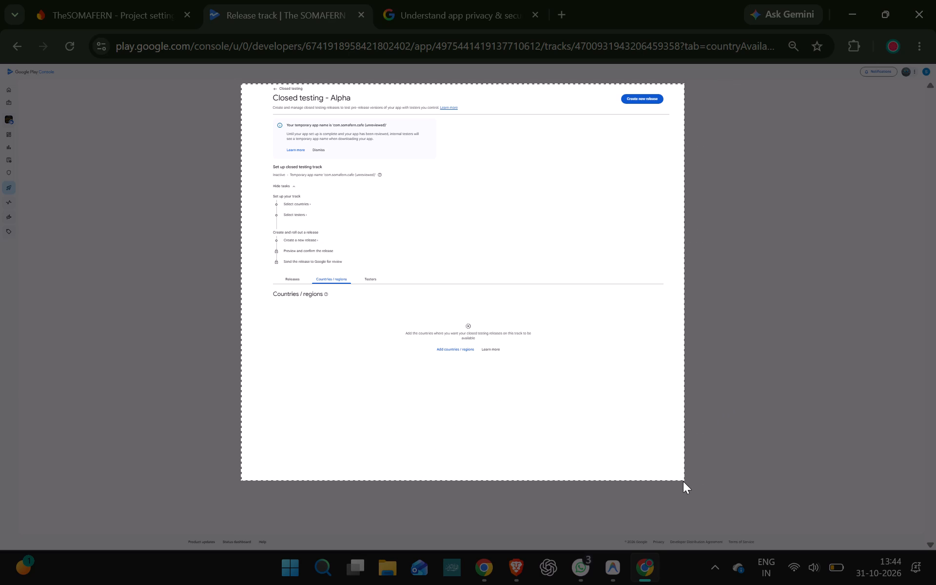
pyautogui.moveTo(683, 481); pyautogui.dragTo(688, 490)
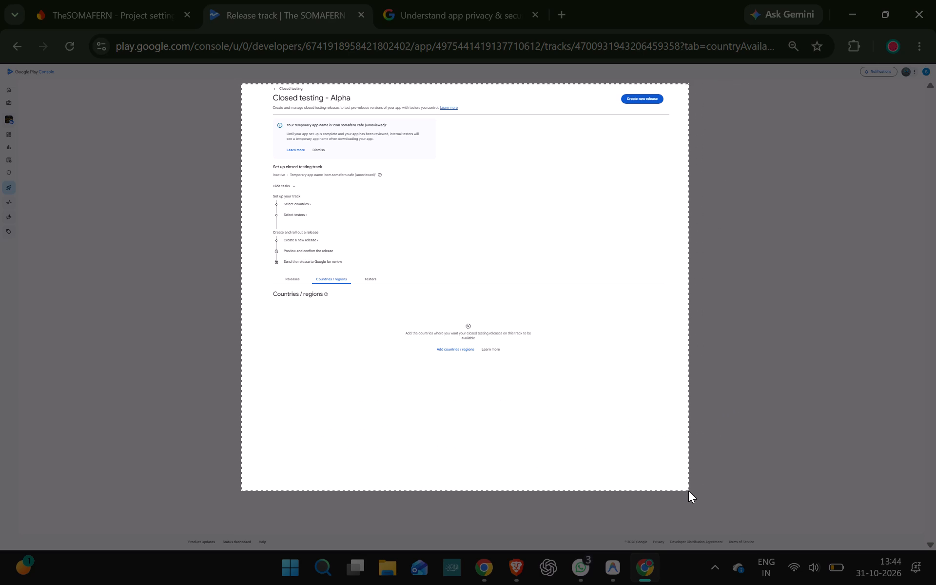
pyautogui.moveTo(688, 490); pyautogui.dragTo(662, 441)
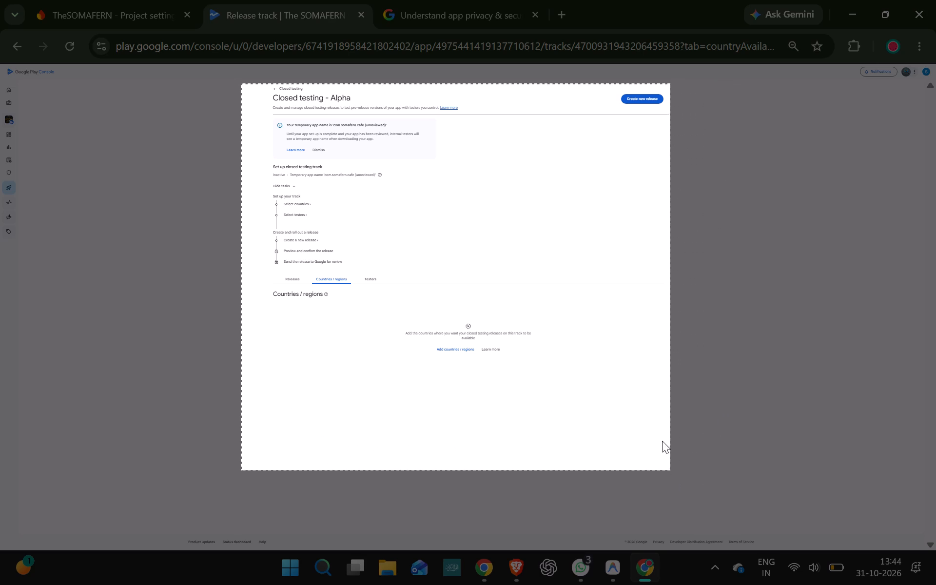
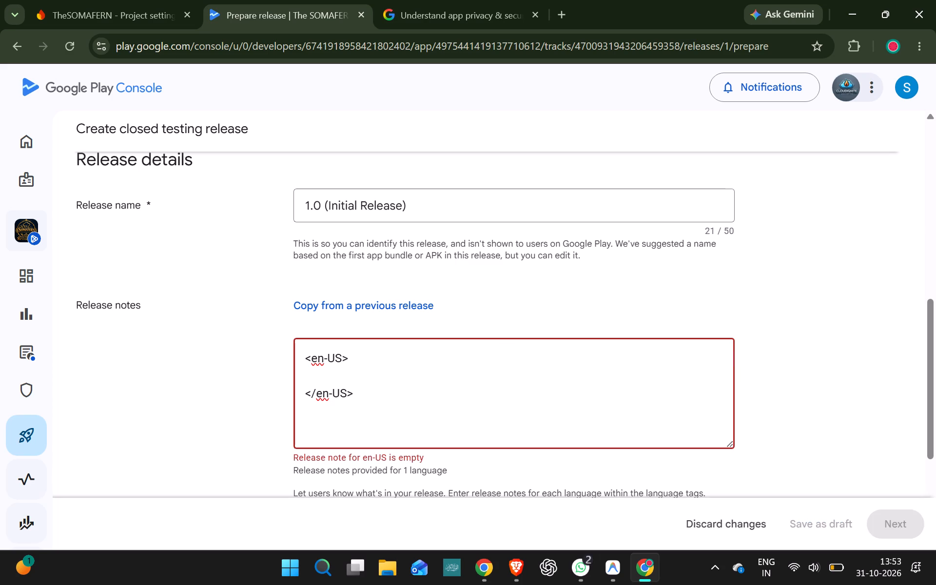
pyautogui.hotkey('ctrl', 'v')
# Proceed to Preview and confirm, review the release's delivery details, app bundle and notes, and save the closed testing release.
pyautogui.scroll(2, 575, 281)
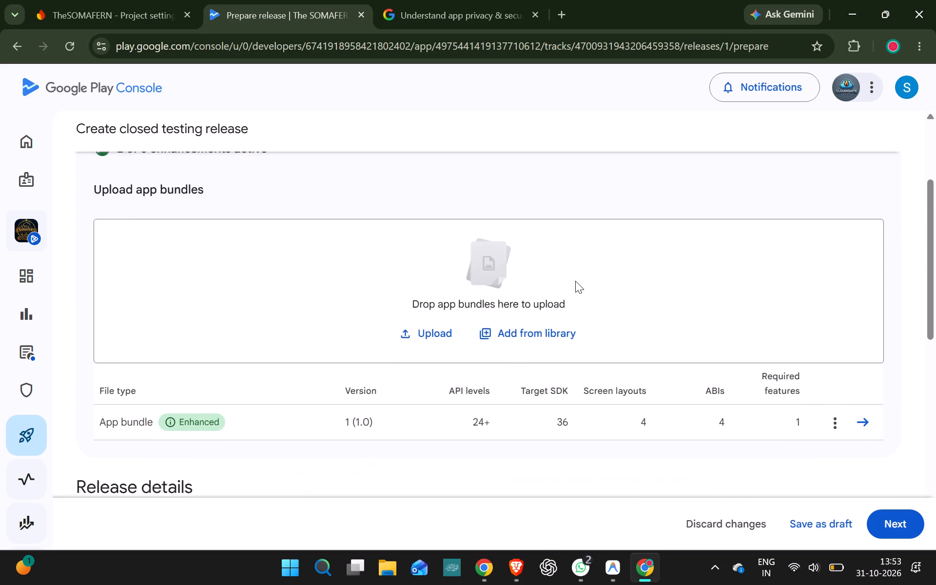
pyautogui.scroll(1, 575, 281)
pyautogui.scroll(-6, 575, 281)
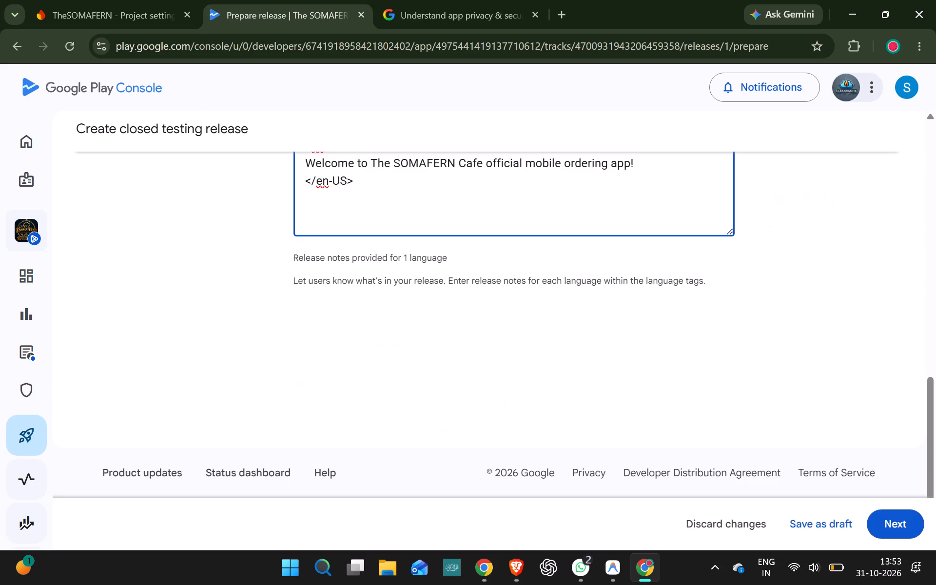
pyautogui.click(915, 521)
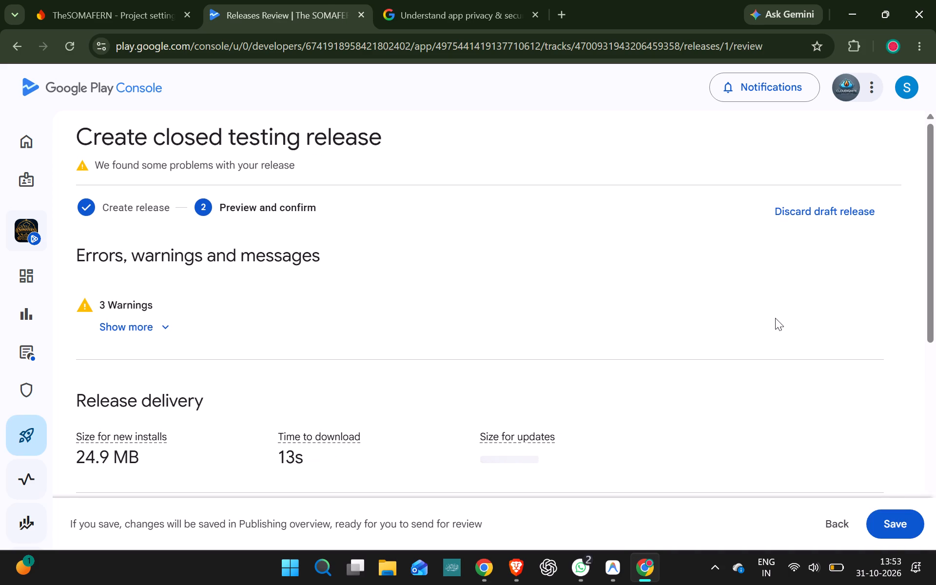
pyautogui.scroll(-4, 775, 318)
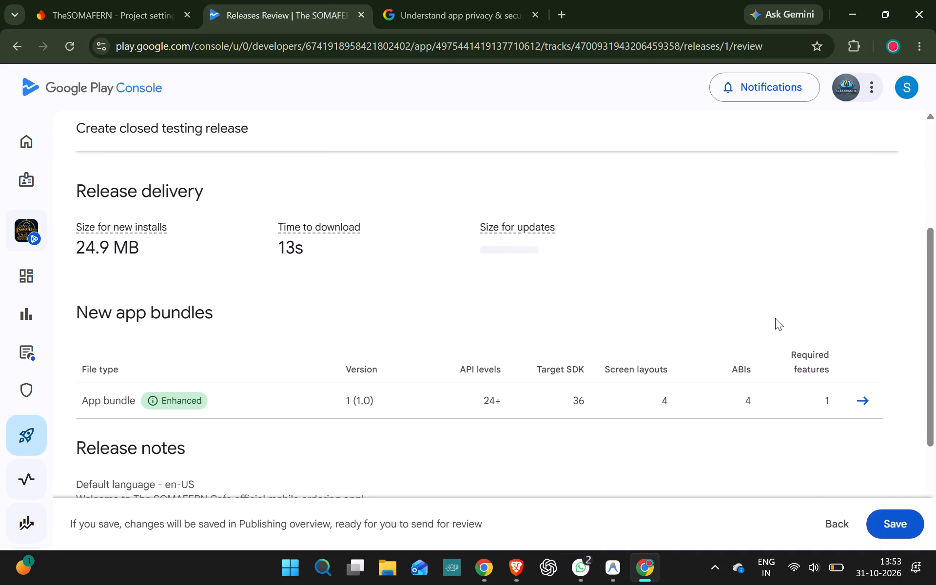
pyautogui.scroll(-1, 775, 318)
pyautogui.scroll(3, 775, 318)
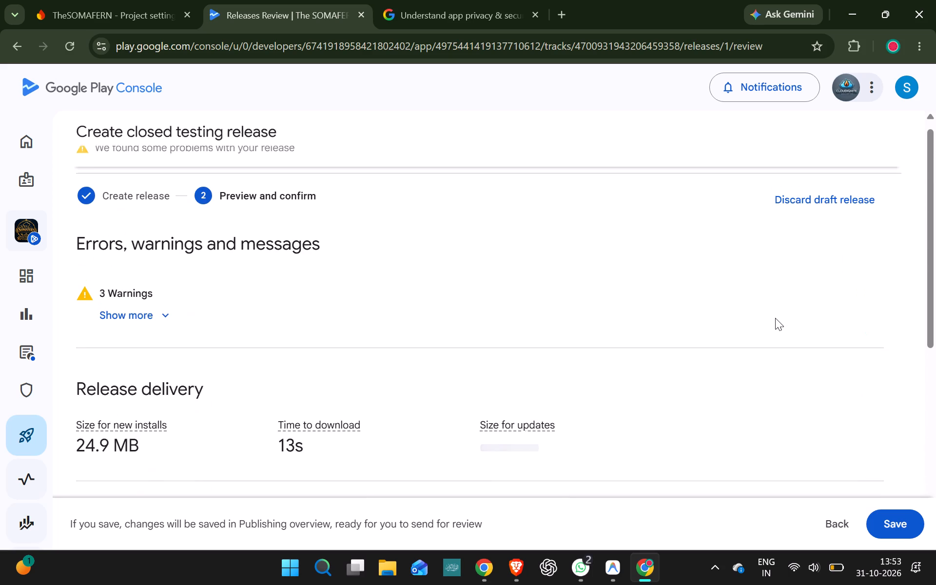
pyautogui.scroll(1, 775, 318)
pyautogui.scroll(-2, 775, 318)
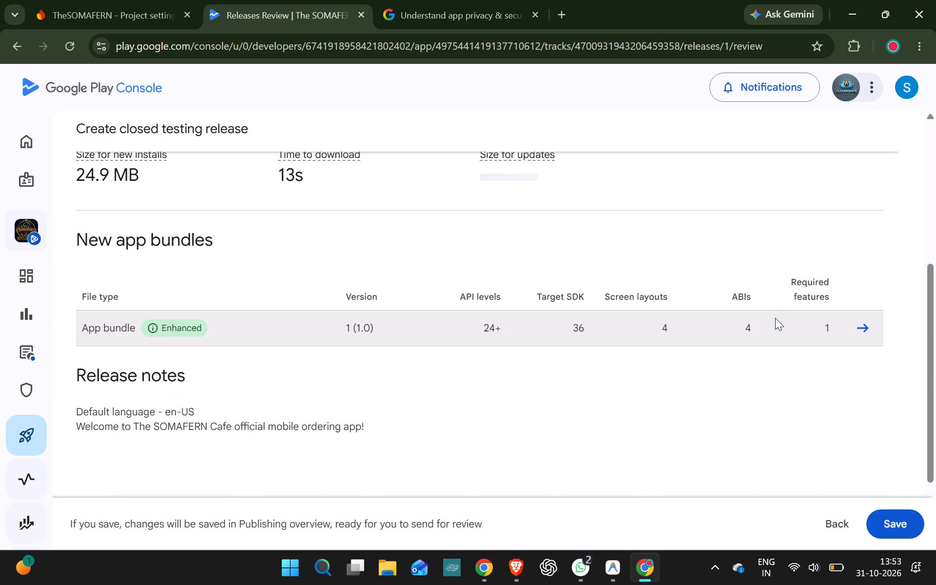
pyautogui.click(896, 535)
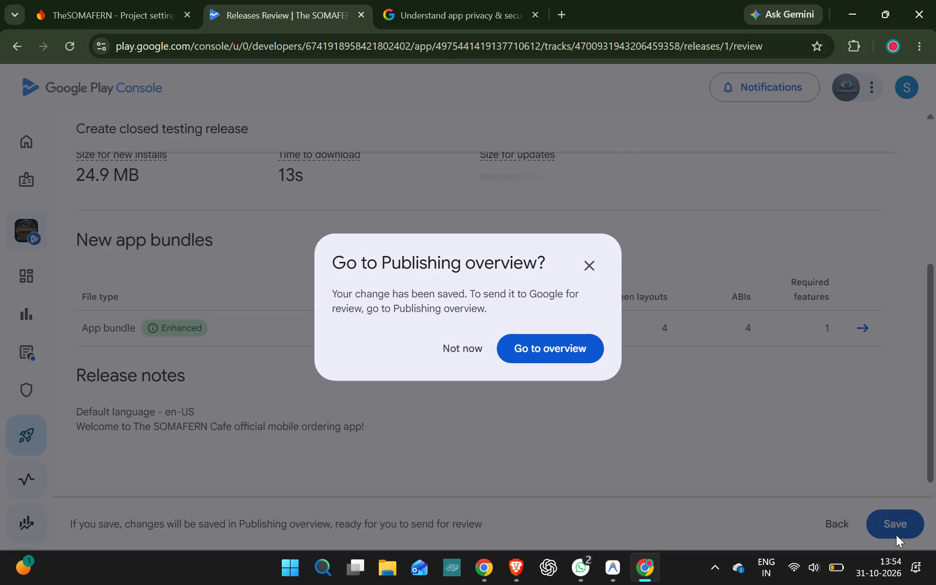
# Go to Publishing overview and examine the changes not yet submitted for review.
pyautogui.click(584, 353)
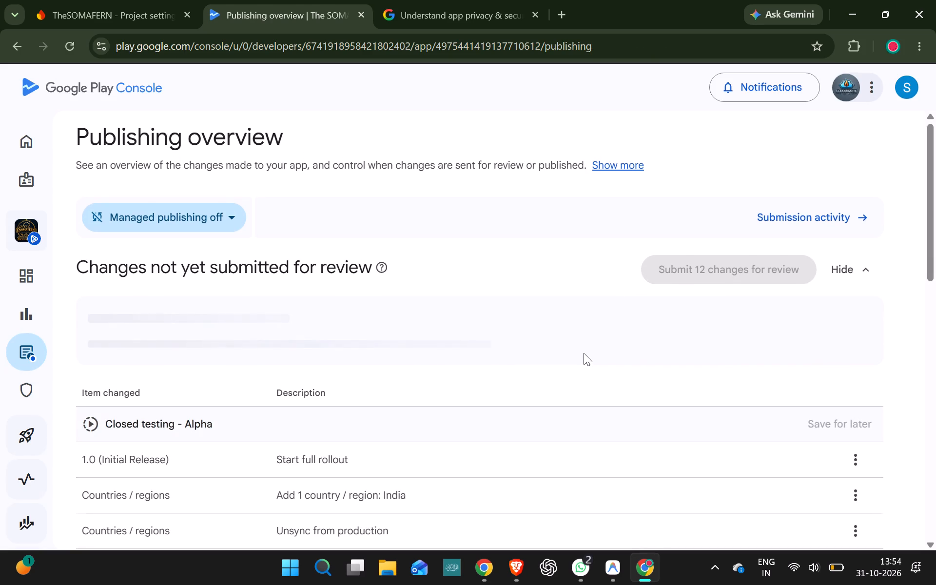
pyautogui.scroll(-2, 584, 353)
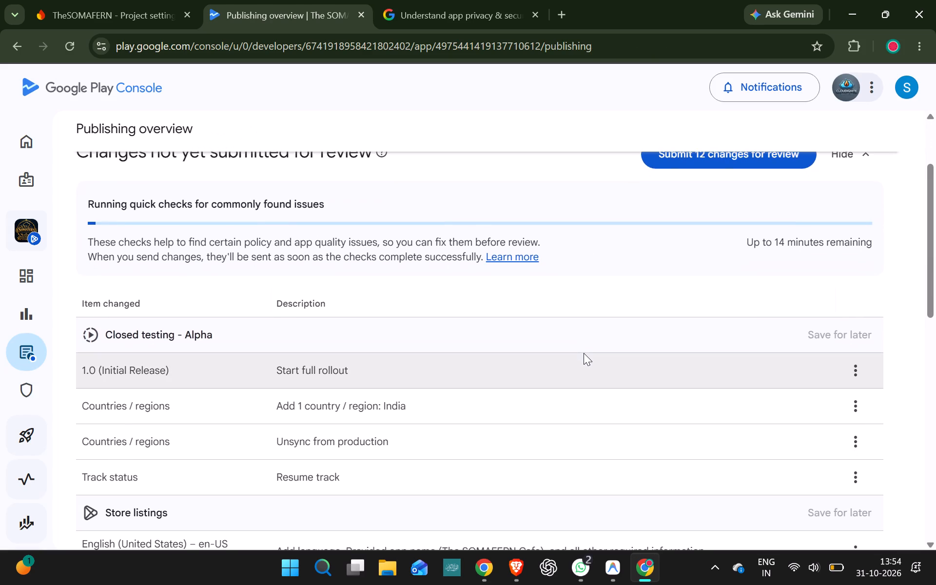
pyautogui.scroll(-2, 584, 353)
pyautogui.scroll(6, 584, 353)
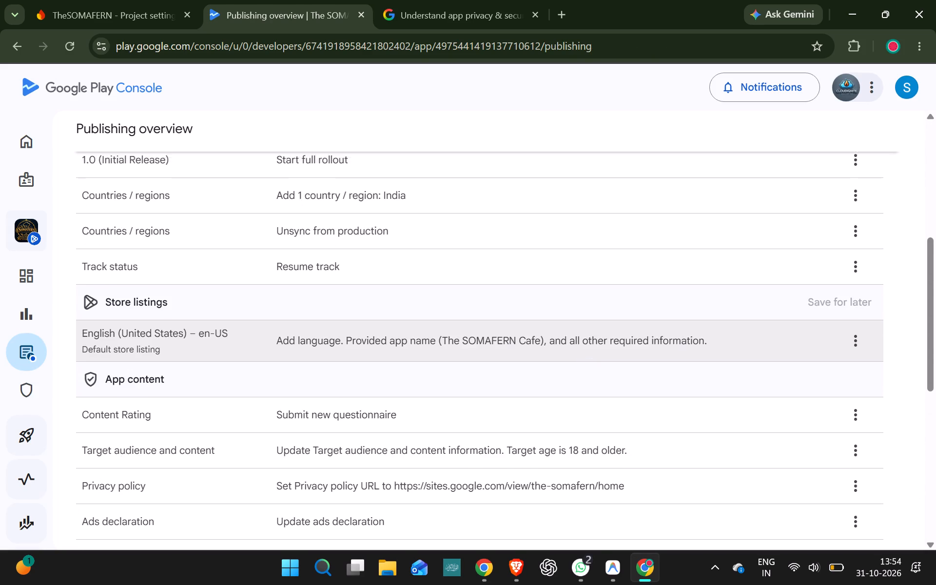
pyautogui.scroll(1, 584, 353)
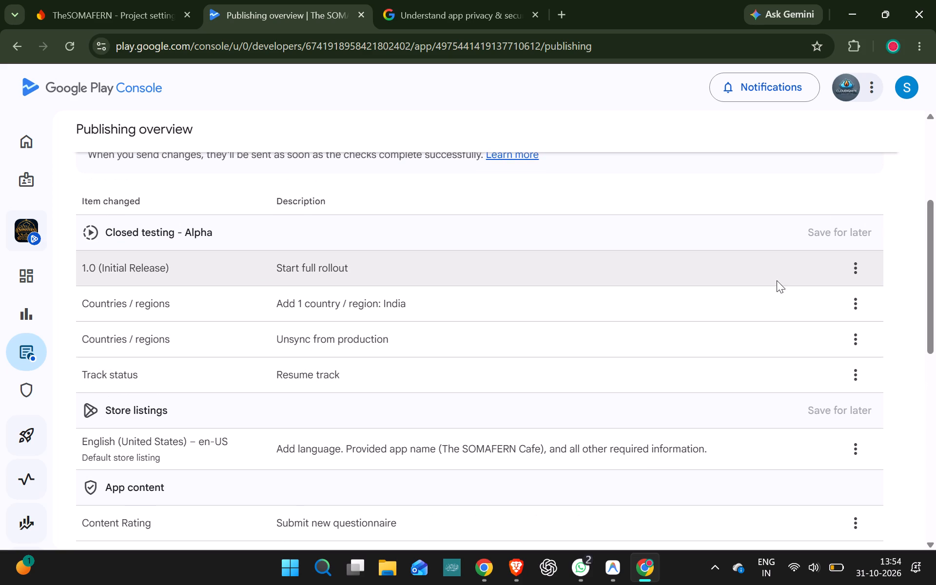
# View the pending Countries / regions change that adds India to the Closed testing - Alpha track.
pyautogui.click(867, 304)
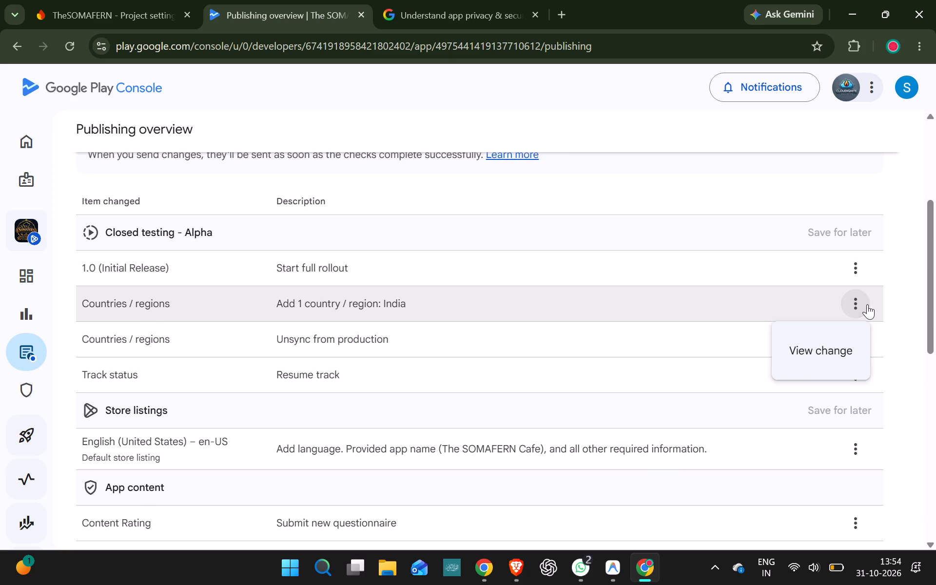
pyautogui.click(839, 351)
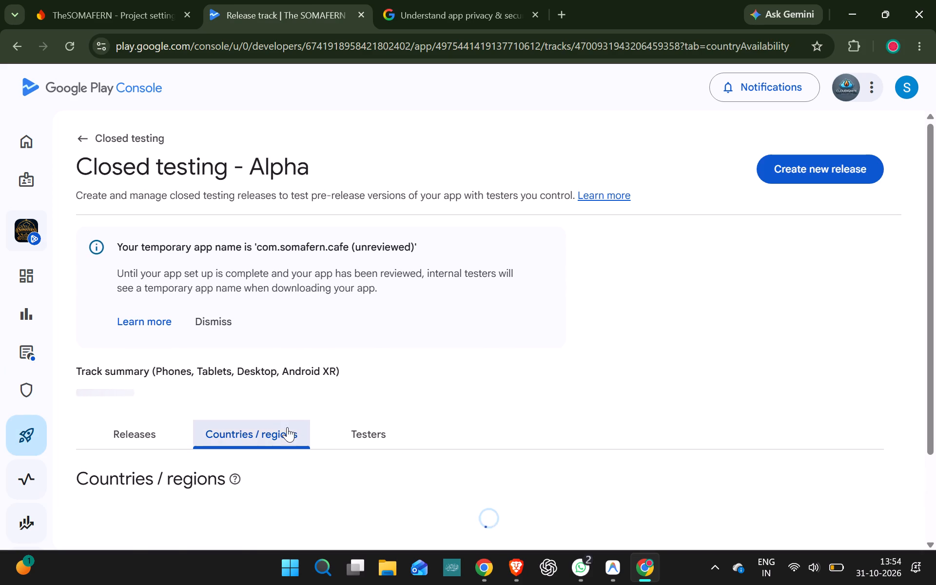
pyautogui.scroll(-3, 287, 427)
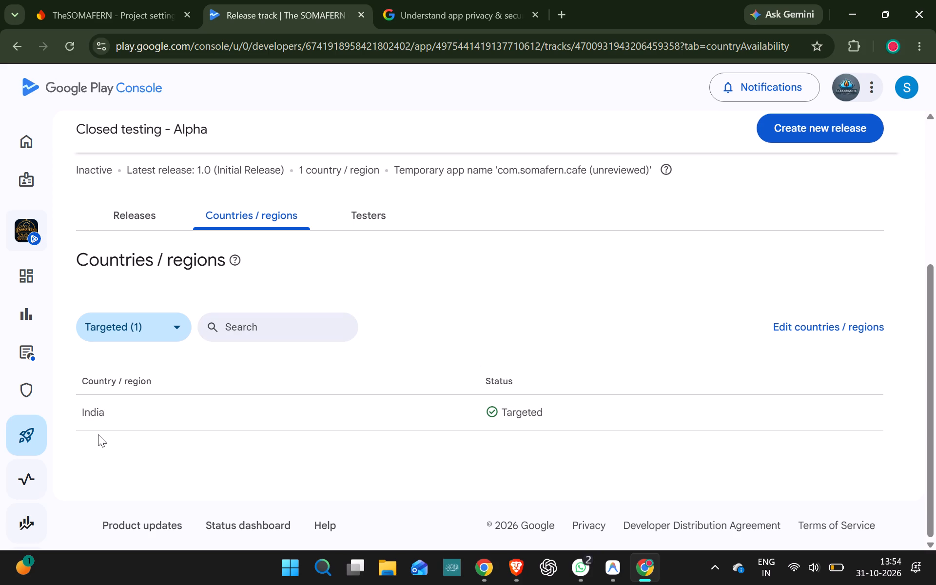
# List all countries / regions for the Closed testing - Alpha track and examine which ones are targeted.
pyautogui.click(102, 426)
pyautogui.click(168, 340)
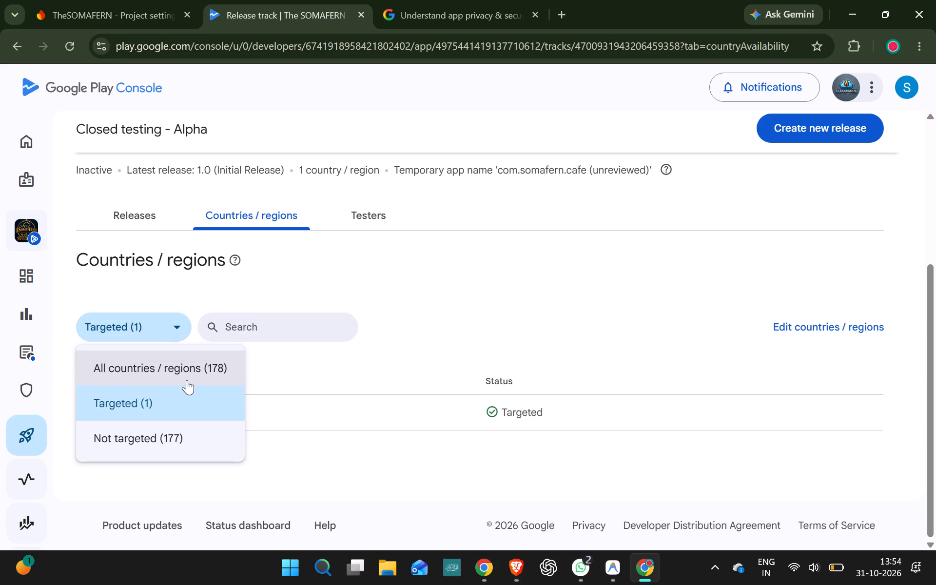
pyautogui.click(187, 380)
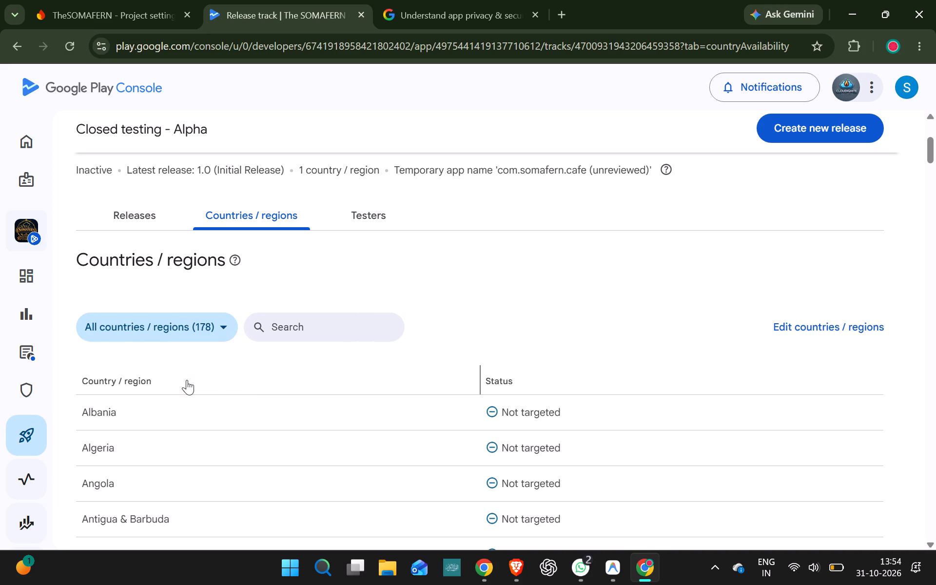
pyautogui.scroll(-3, 370, 343)
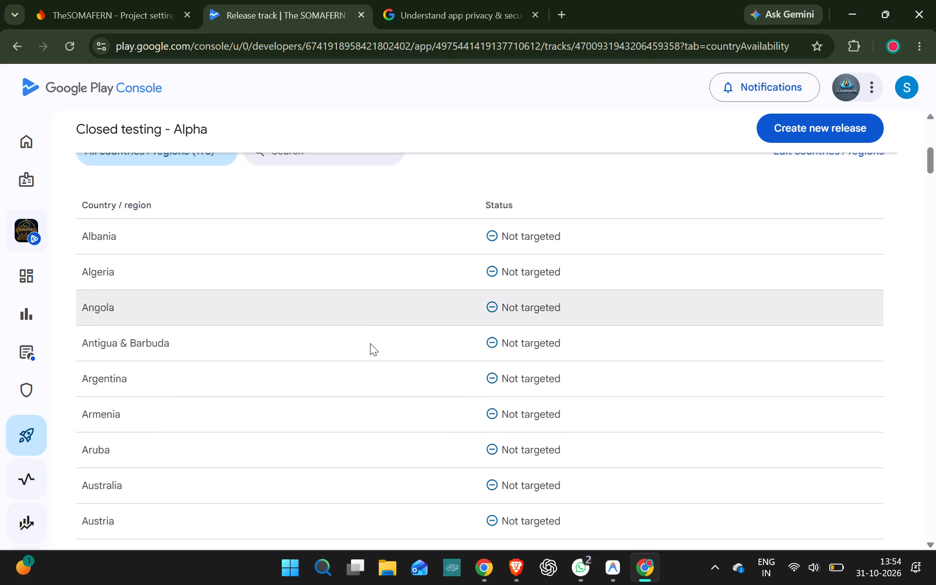
pyautogui.scroll(-2, 370, 343)
pyautogui.scroll(3, 370, 343)
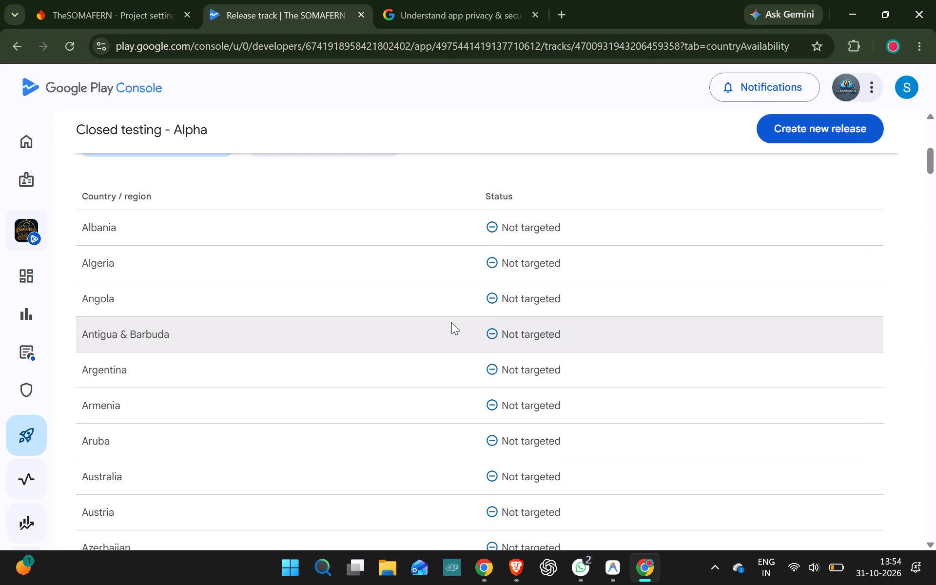
pyautogui.click(492, 231)
pyautogui.click(491, 226)
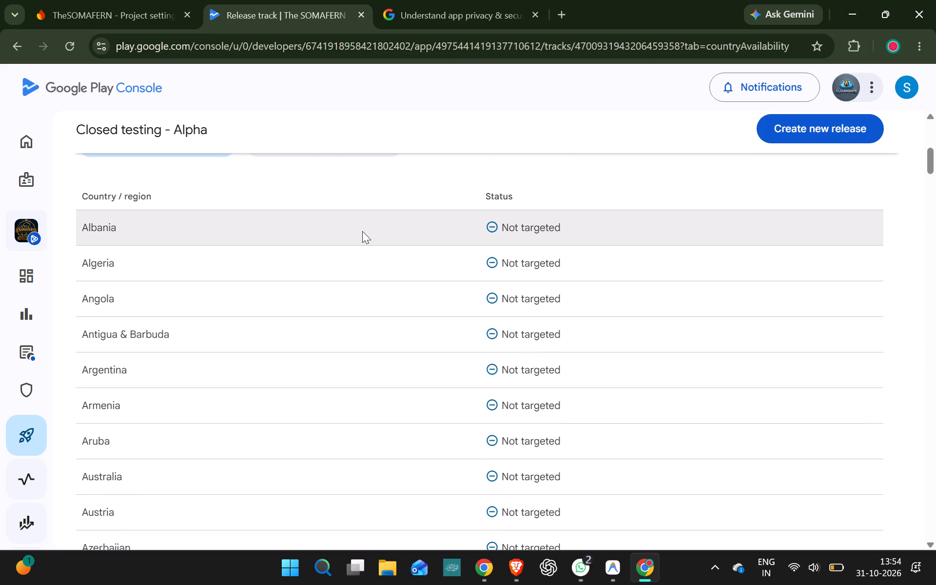
pyautogui.rightClick(362, 231)
pyautogui.click(276, 266)
pyautogui.scroll(2, 276, 266)
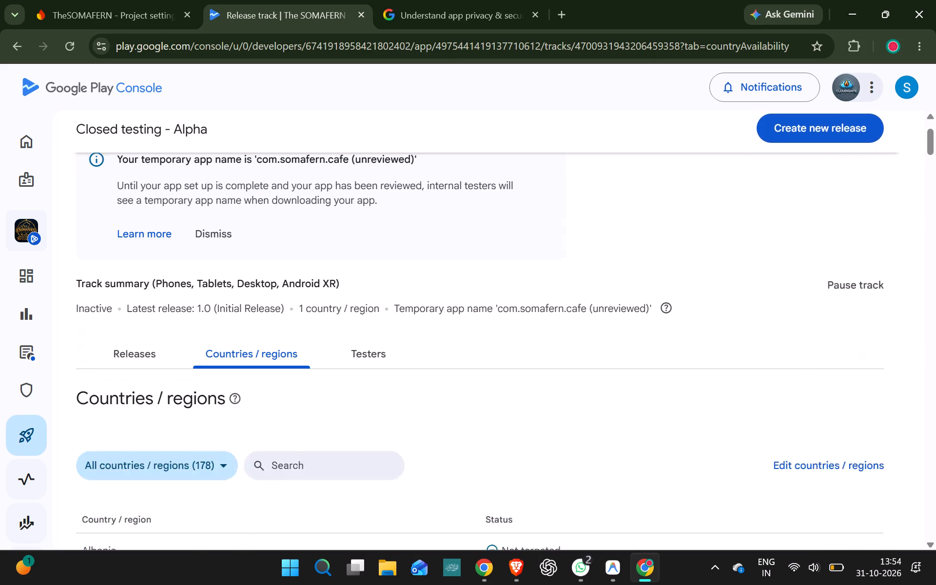
pyautogui.scroll(1, 276, 266)
pyautogui.scroll(-20, 424, 317)
pyautogui.scroll(-2, 424, 317)
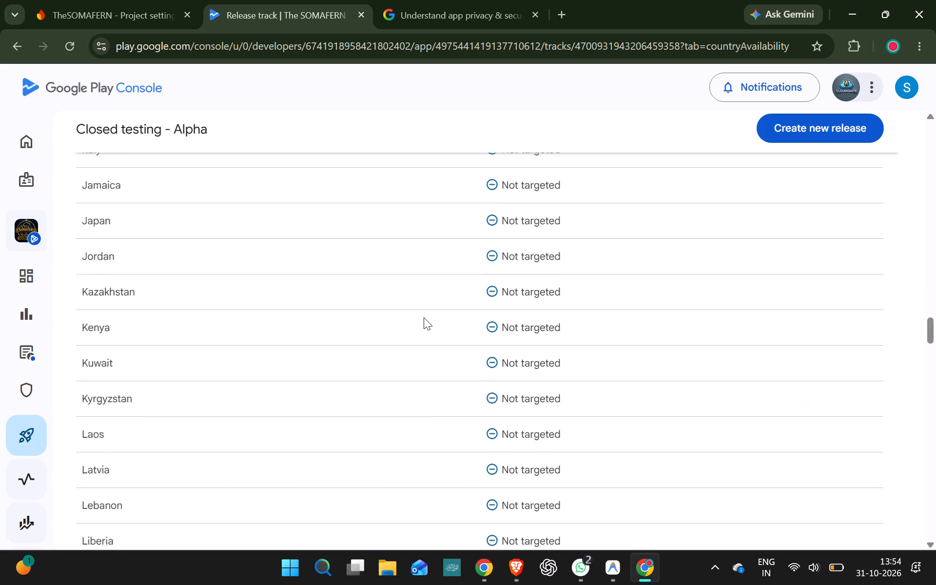
pyautogui.scroll(-10, 424, 317)
pyautogui.scroll(13, 424, 317)
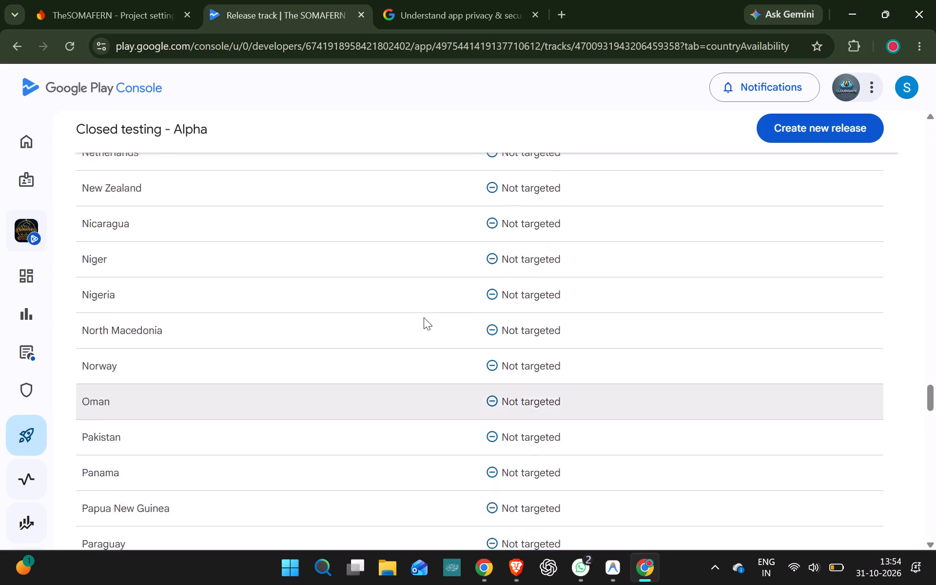
pyautogui.scroll(12, 424, 317)
pyautogui.scroll(-1, 424, 317)
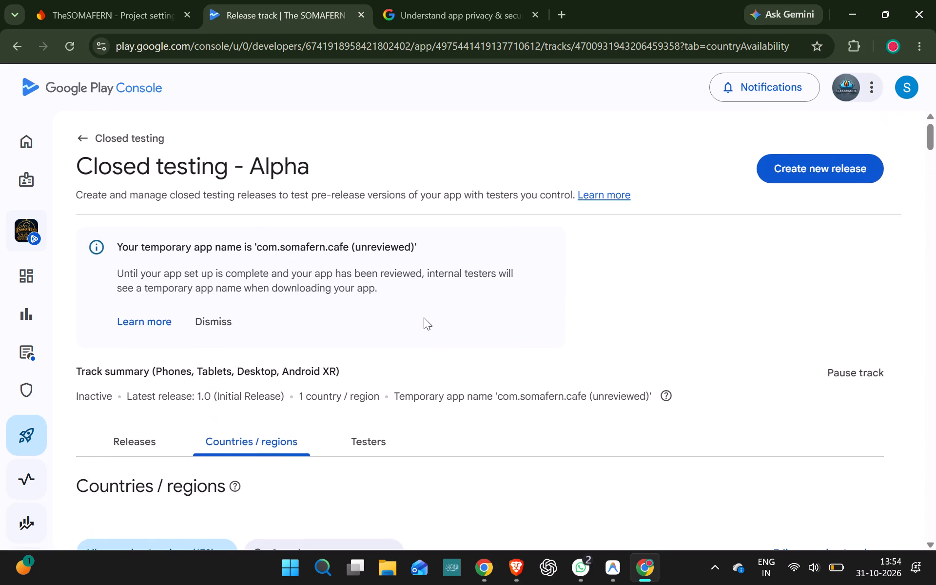
pyautogui.scroll(-2, 424, 317)
pyautogui.click(341, 413)
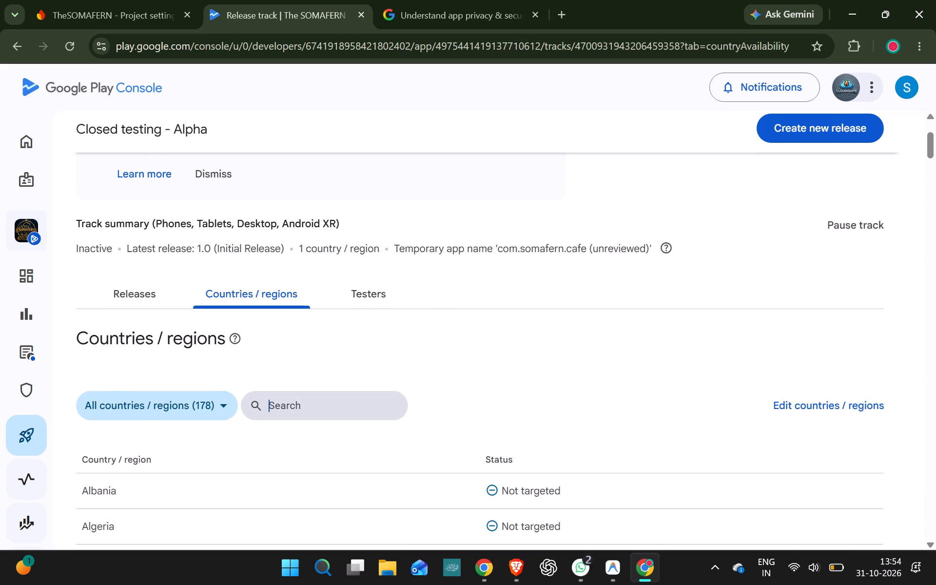
# Review the Testers settings and the available email lists for the Closed testing - Alpha track.
pyautogui.click(366, 289)
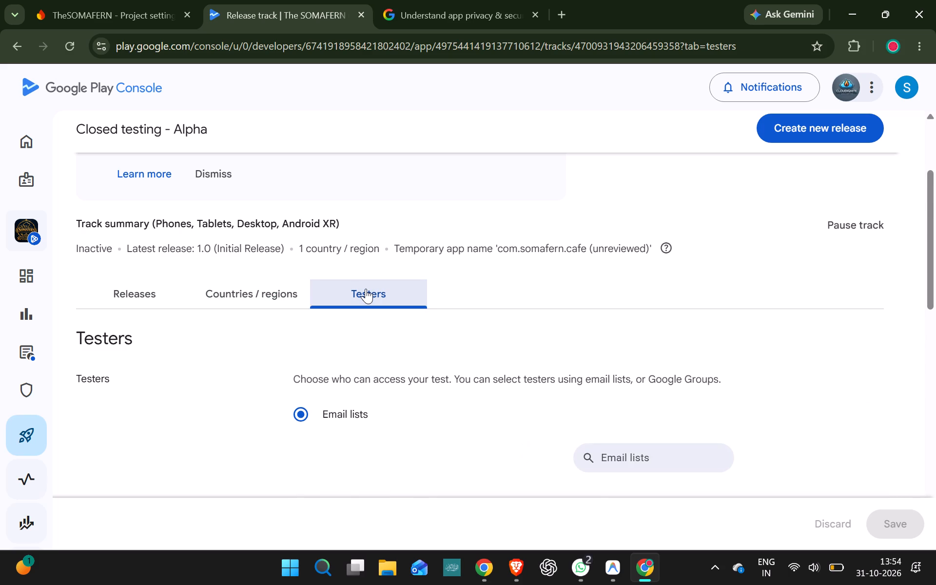
pyautogui.scroll(-2, 392, 409)
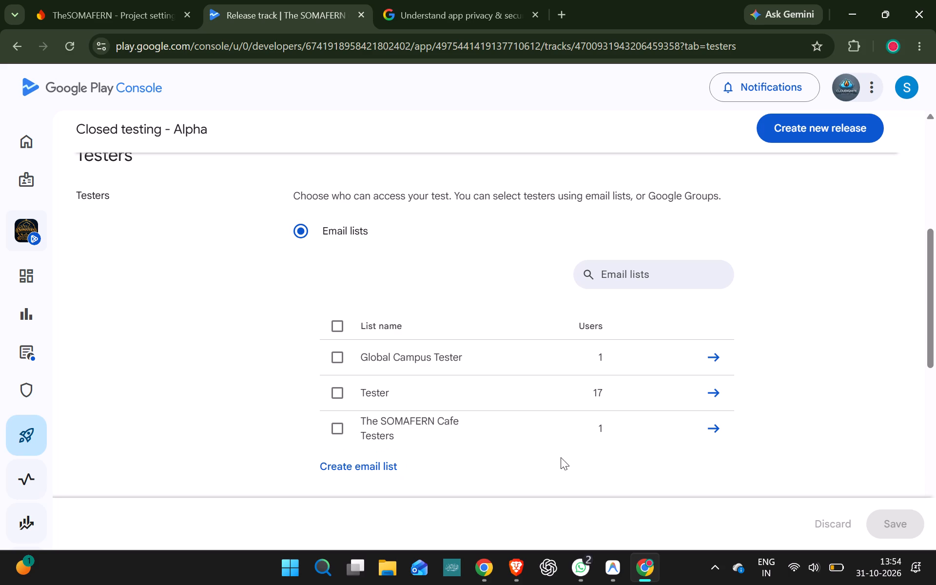
pyautogui.scroll(2, 233, 487)
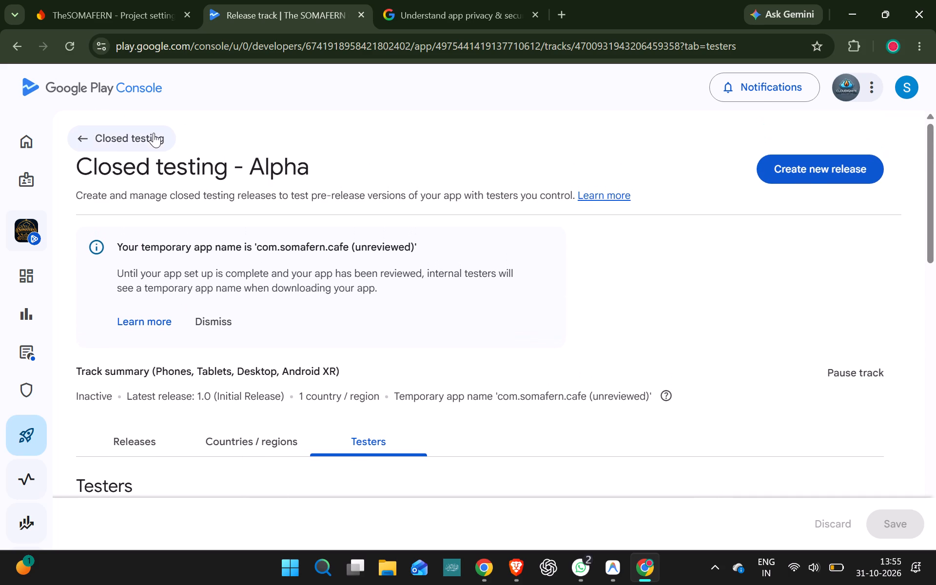
# Return to the Closed testing page and look over its active tracks.
pyautogui.click(95, 140)
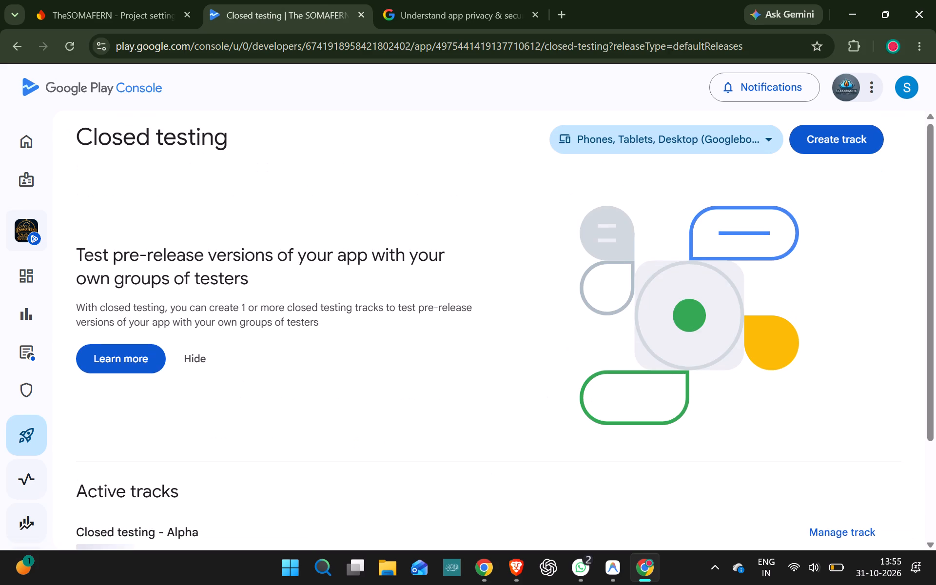
pyautogui.scroll(-7, 350, 396)
pyautogui.scroll(2, 350, 396)
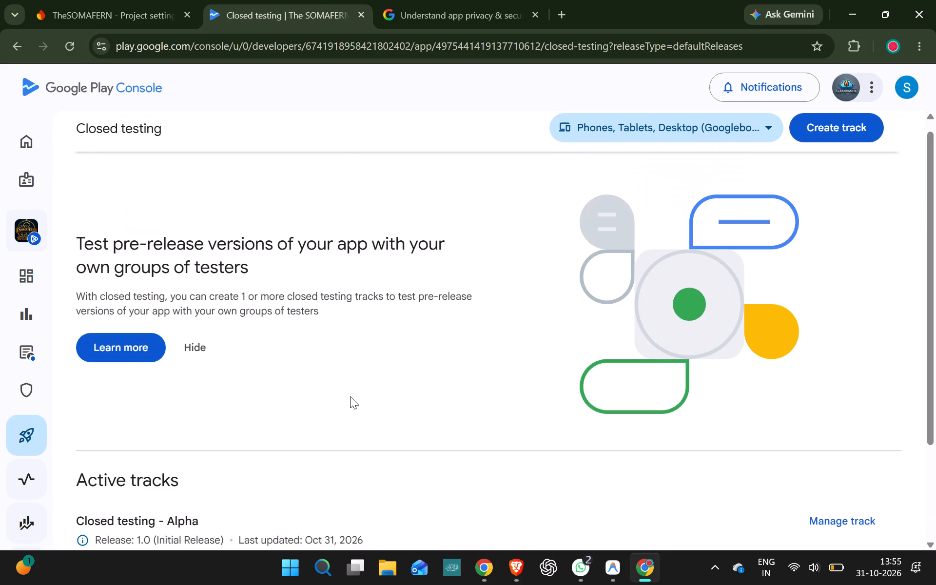
pyautogui.scroll(4, 350, 396)
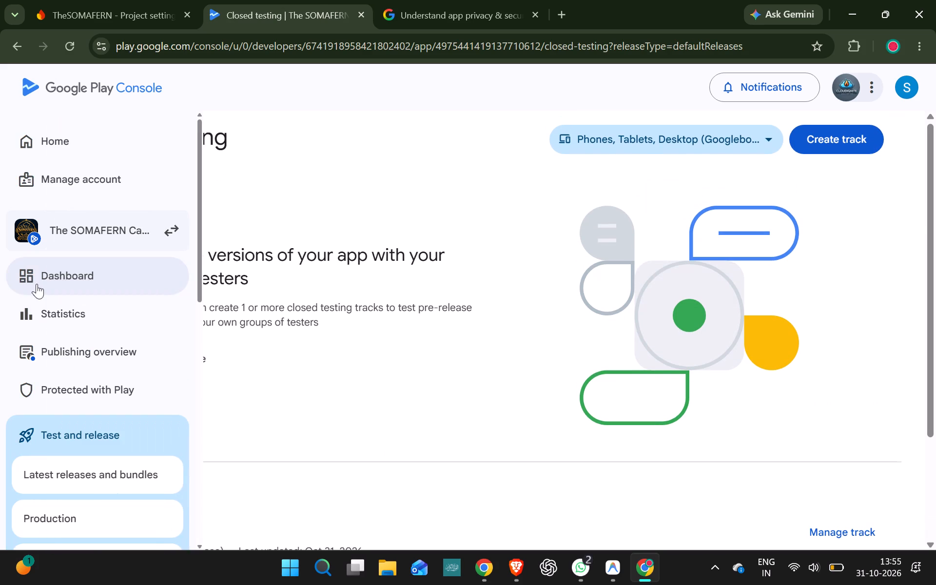
# Go to Publishing overview and view the pending Countries / regions change that adds India to Closed testing - Alpha.
pyautogui.click(137, 365)
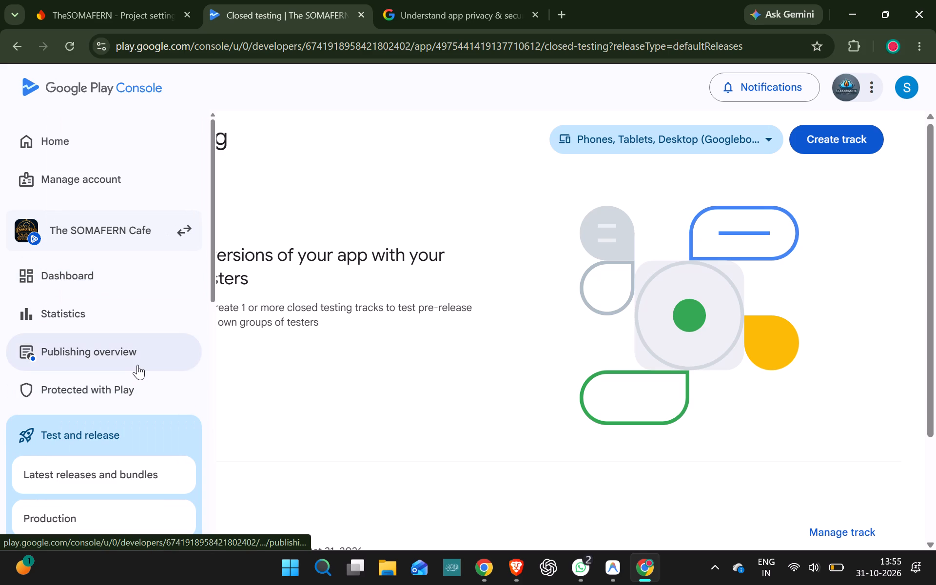
pyautogui.click(137, 365)
pyautogui.scroll(-3, 515, 330)
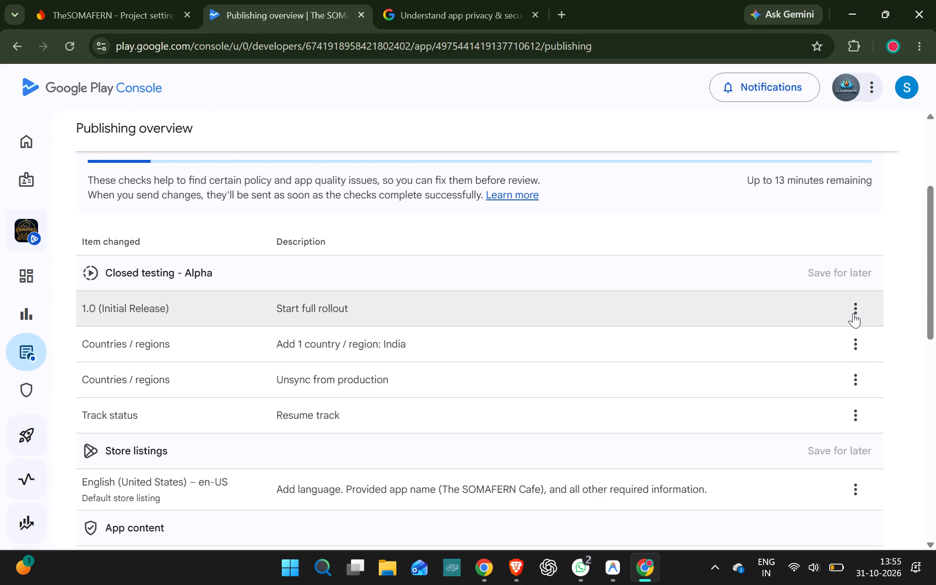
pyautogui.click(855, 314)
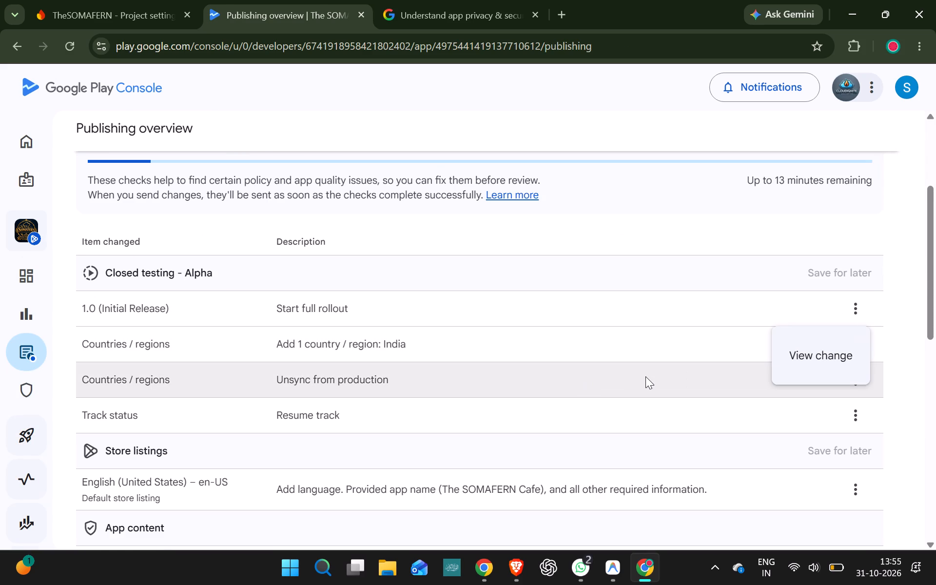
pyautogui.click(645, 376)
pyautogui.click(857, 355)
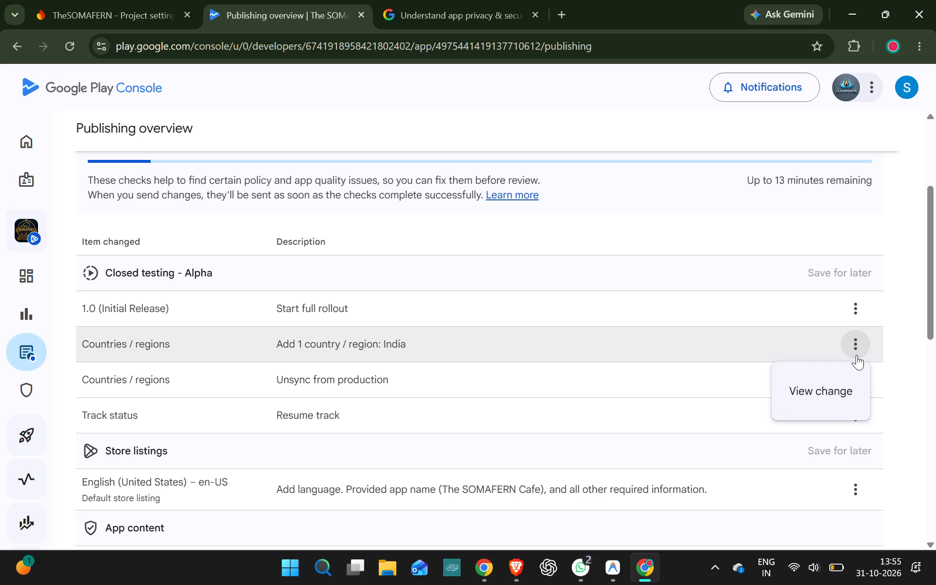
pyautogui.click(841, 395)
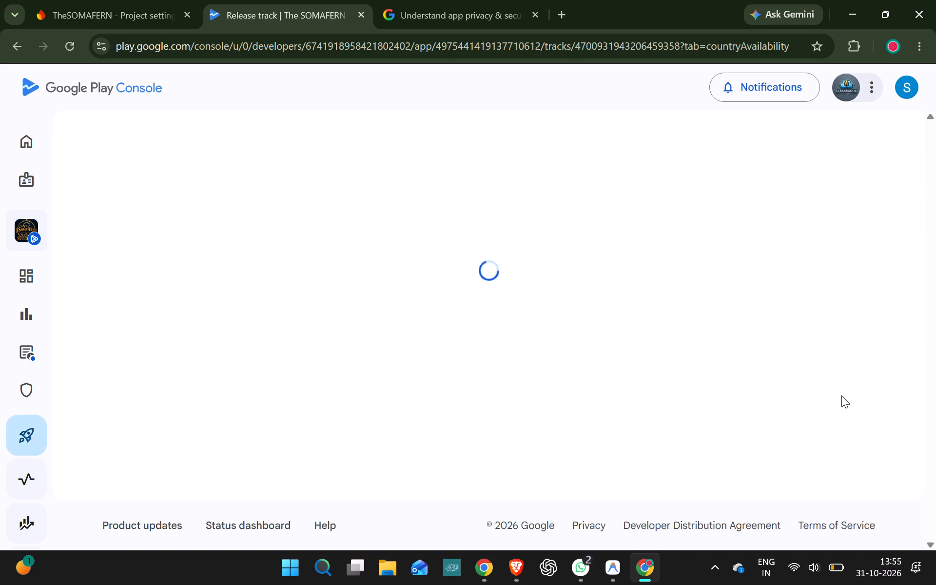
pyautogui.scroll(-3, 598, 383)
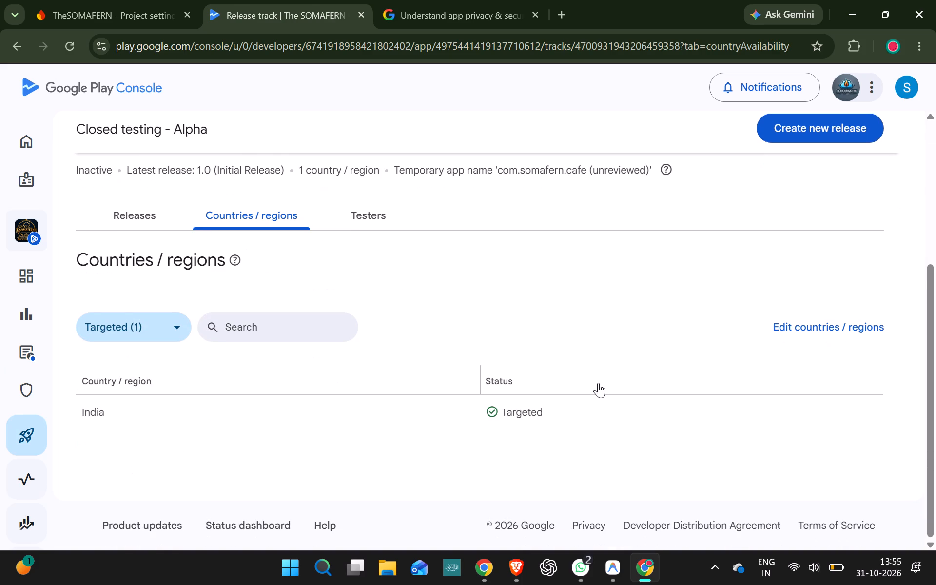
pyautogui.click(263, 321)
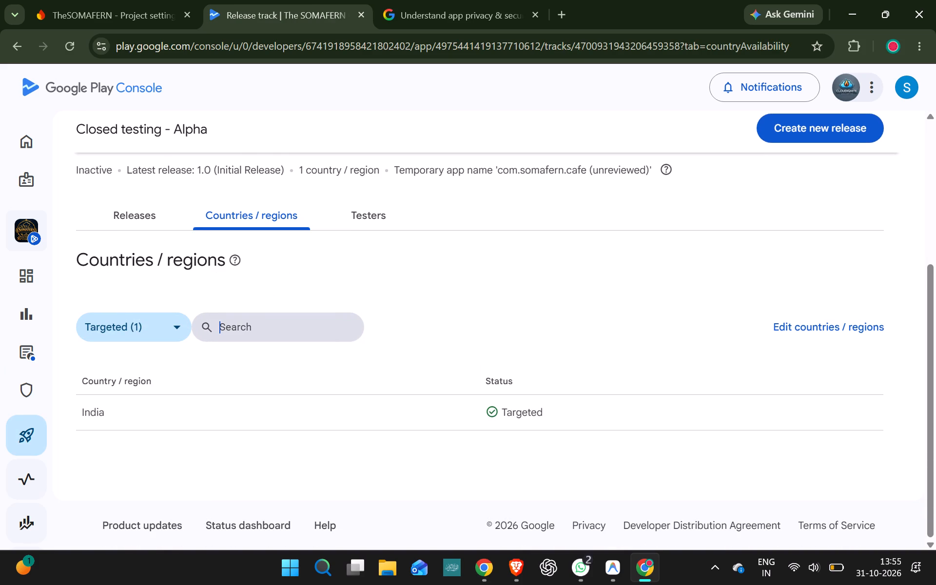
pyautogui.click(808, 325)
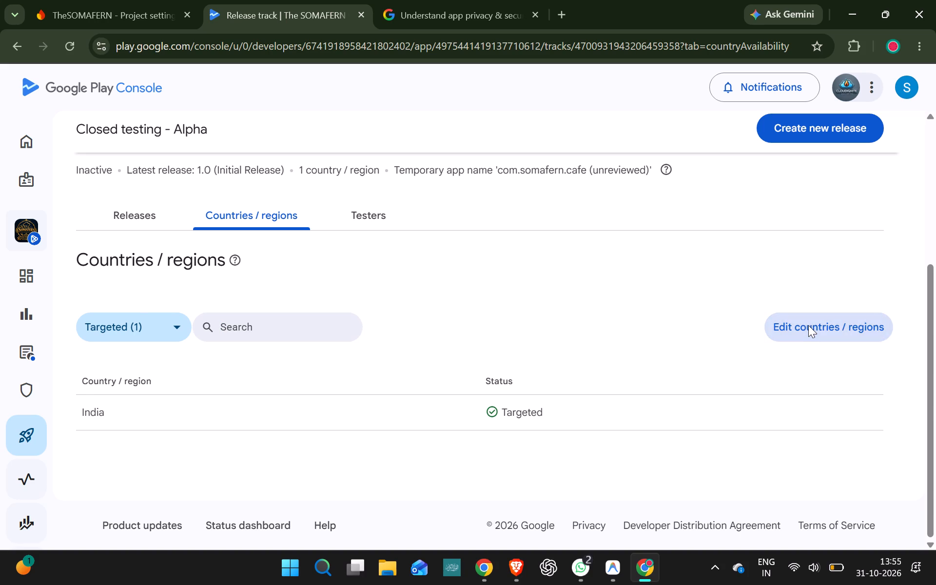
pyautogui.scroll(-2, 163, 459)
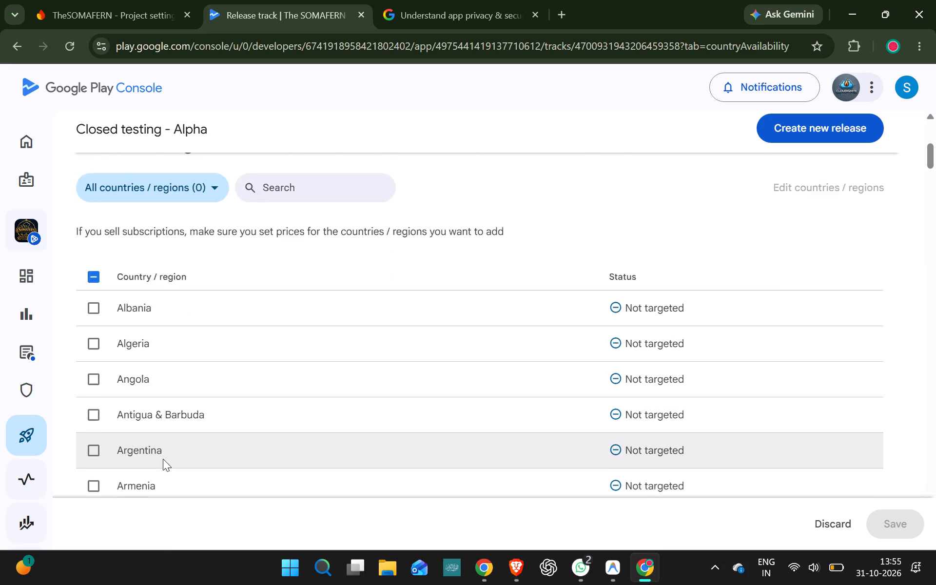
pyautogui.scroll(-1, 163, 459)
pyautogui.click(89, 203)
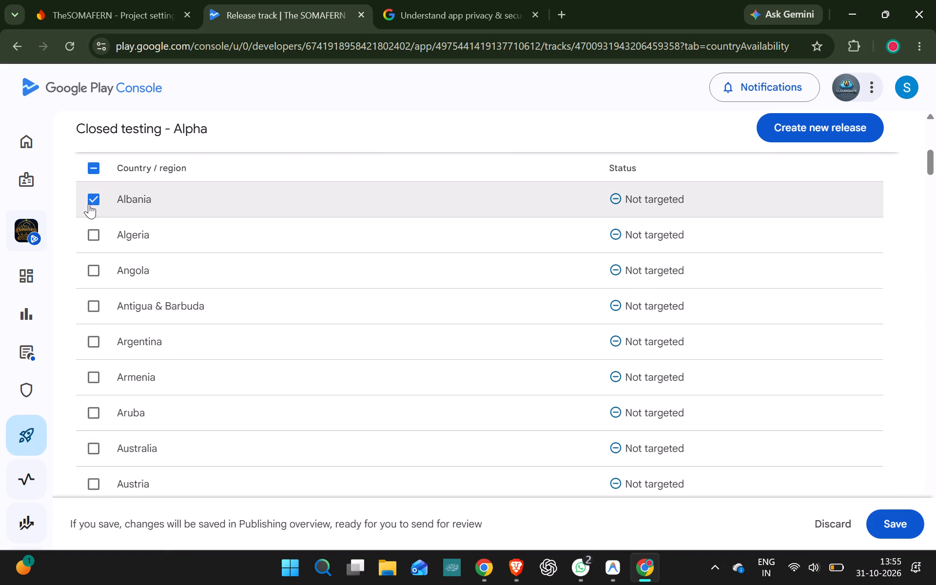
pyautogui.click(90, 249)
pyautogui.scroll(1, 90, 249)
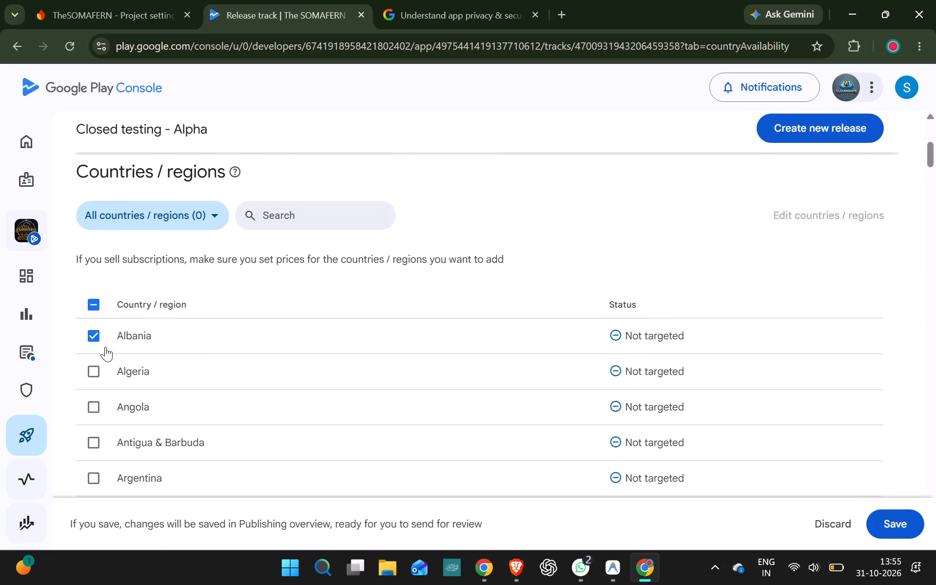
pyautogui.click(84, 381)
pyautogui.click(94, 409)
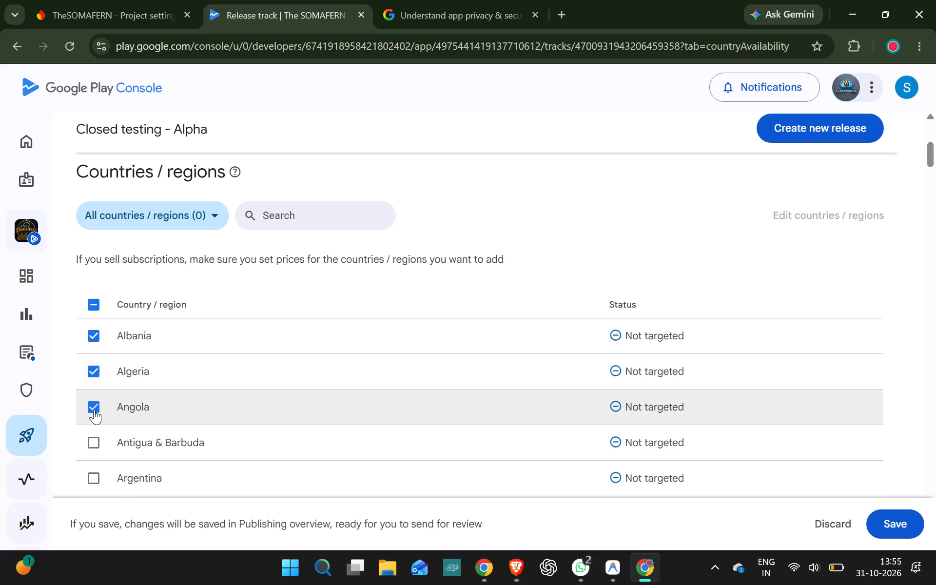
pyautogui.scroll(-1, 94, 409)
pyautogui.click(96, 313)
pyautogui.click(97, 351)
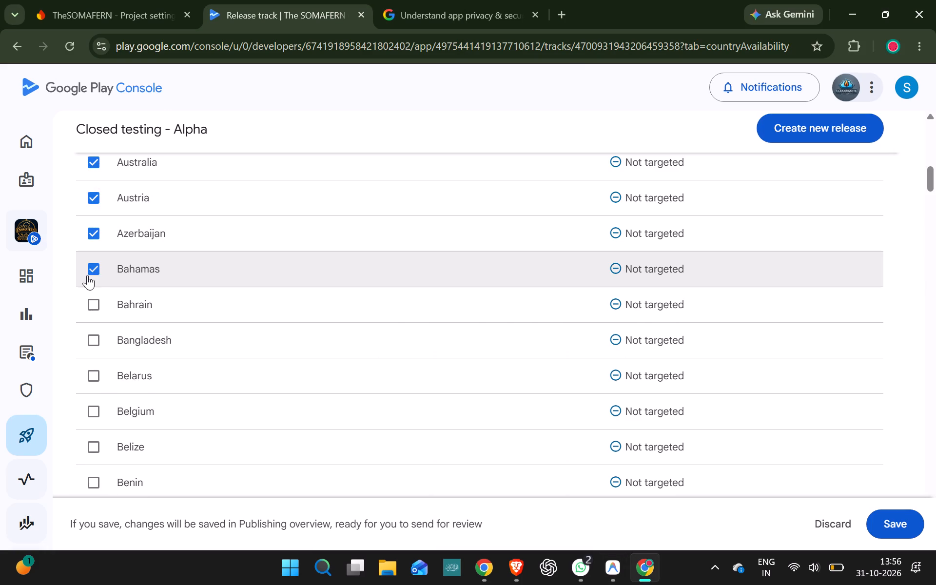
pyautogui.click(89, 293)
pyautogui.click(89, 321)
pyautogui.click(112, 346)
pyautogui.click(95, 374)
pyautogui.click(85, 331)
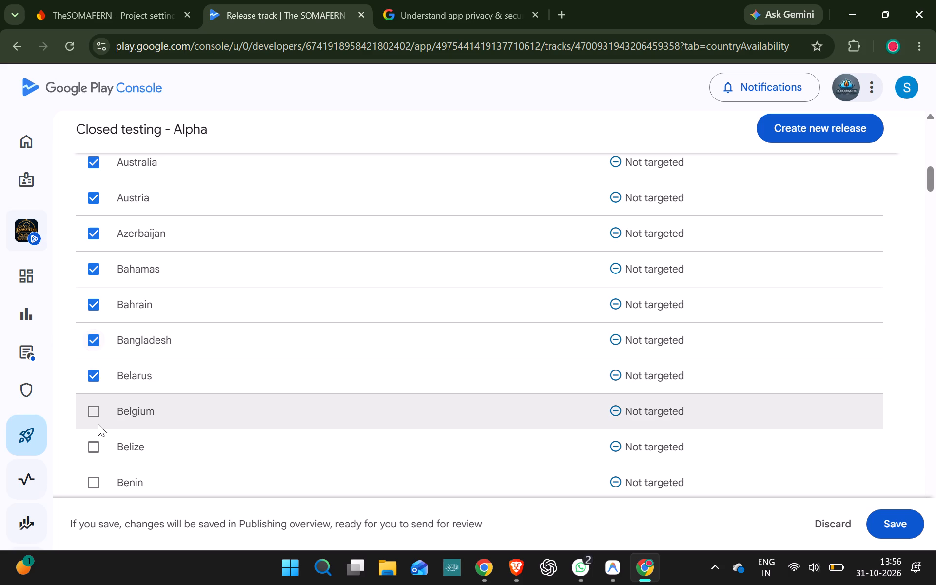
pyautogui.click(98, 424)
# At the end of the country list, select Rest of World, Zambia, Zimbabwe, Yemen, Vietnam, Venezuela, Vatican City and Vanuatu.
pyautogui.scroll(-20, 98, 424)
pyautogui.scroll(-19, 98, 424)
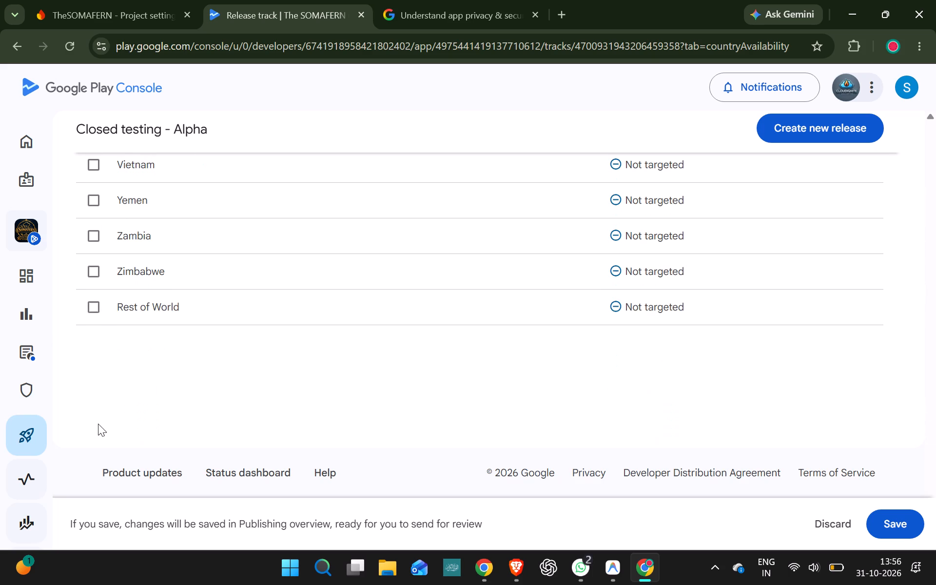
pyautogui.click(94, 312)
pyautogui.moveTo(99, 269); pyautogui.dragTo(89, 240)
pyautogui.click(89, 240)
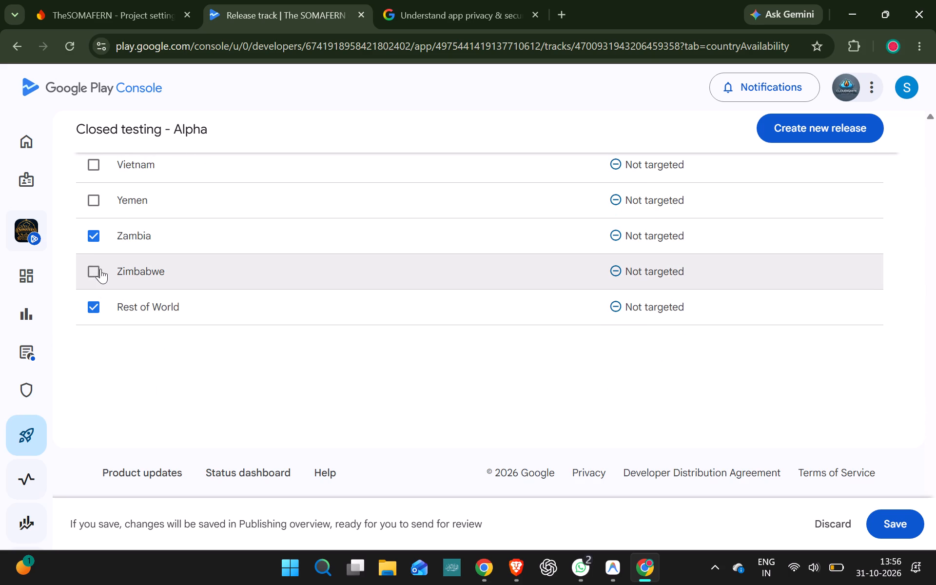
pyautogui.click(103, 272)
pyautogui.click(96, 203)
pyautogui.scroll(2, 96, 203)
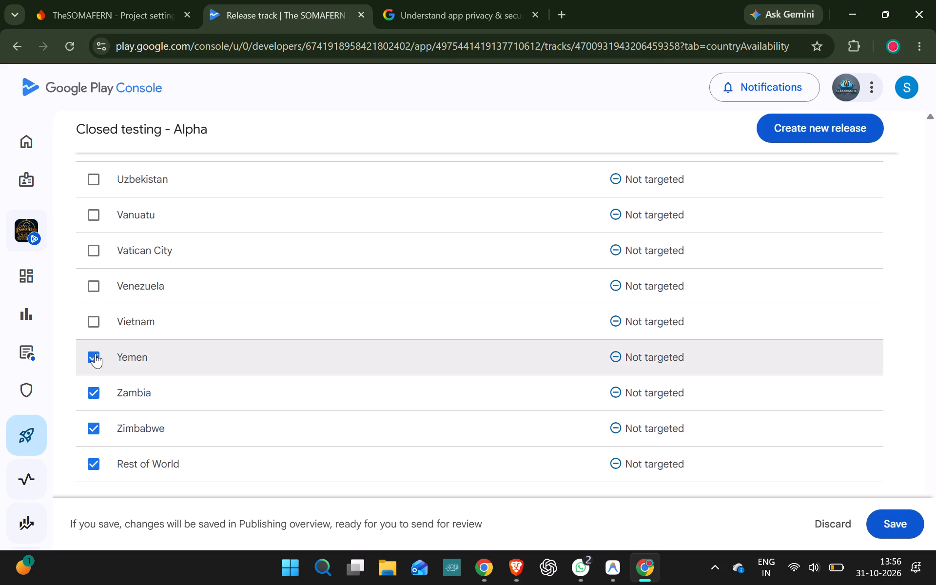
pyautogui.click(96, 326)
pyautogui.click(98, 281)
pyautogui.click(97, 245)
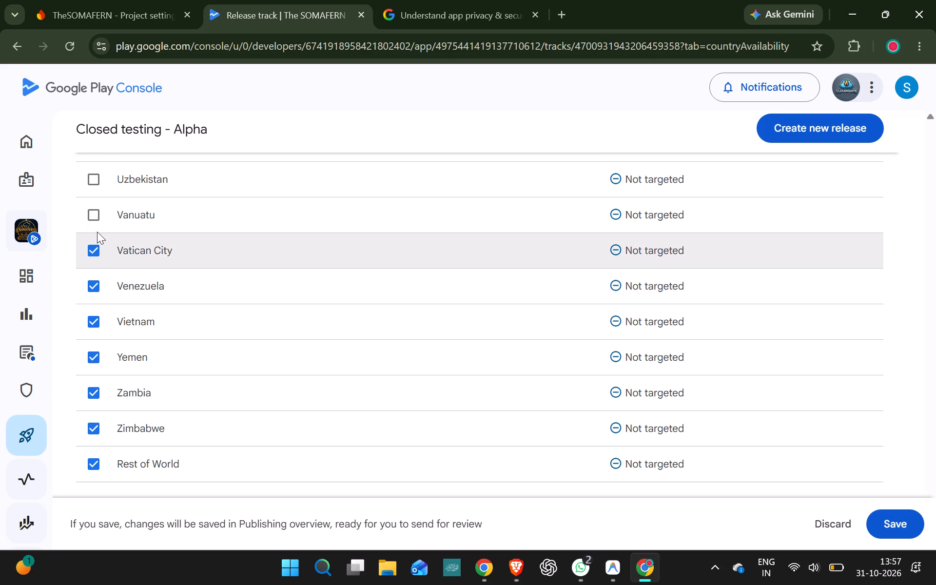
pyautogui.click(97, 219)
# Select Uzbekistan, Uruguay, United States, United Kingdom, United Arab Emirates, Ukraine and Uganda as target countries.
pyautogui.scroll(2, 97, 219)
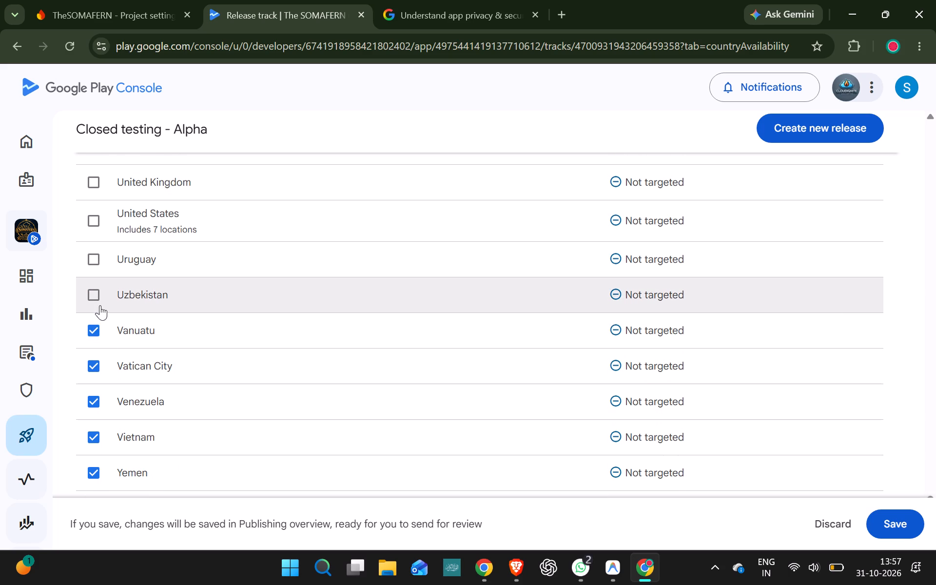
pyautogui.click(100, 287)
pyautogui.click(95, 267)
pyautogui.scroll(1, 95, 267)
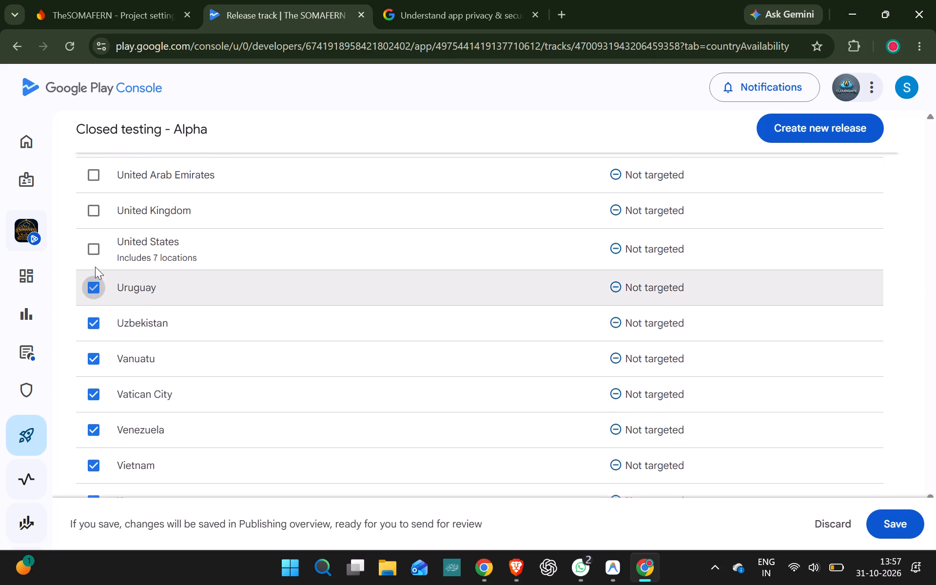
pyautogui.scroll(1, 95, 267)
pyautogui.click(100, 307)
pyautogui.click(91, 271)
pyautogui.scroll(1, 91, 271)
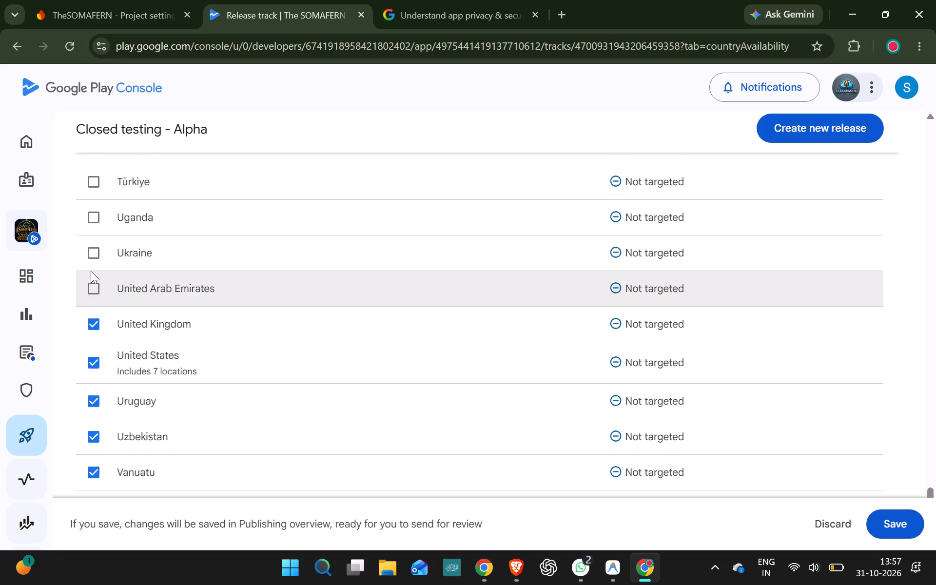
pyautogui.scroll(1, 91, 271)
pyautogui.click(93, 343)
pyautogui.click(95, 300)
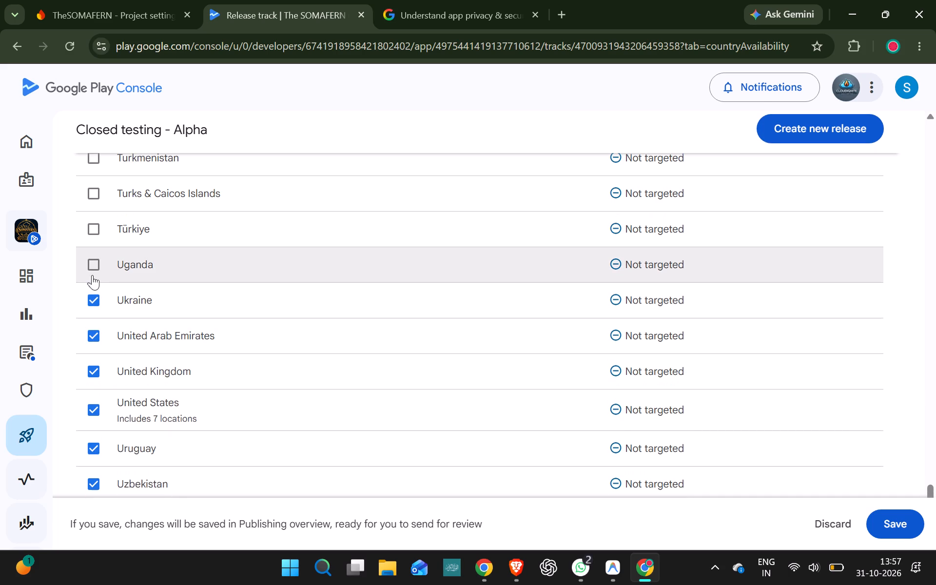
pyautogui.click(92, 275)
# Select Türkiye, Turkmenistan, Turks & Caicos Islands and Tunisia as target countries.
pyautogui.scroll(2, 92, 279)
pyautogui.click(93, 352)
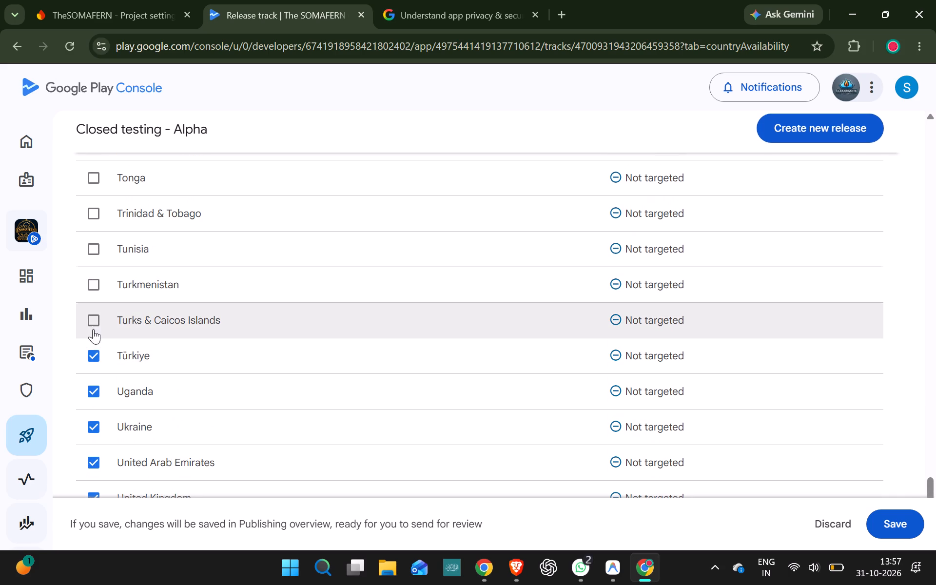
pyautogui.moveTo(93, 320); pyautogui.dragTo(99, 281)
pyautogui.click(99, 281)
pyautogui.click(99, 324)
pyautogui.click(103, 253)
# Select Tajikistan, Tanzania, Thailand, Togo, Tonga and Trinidad & Tobago as target countries.
pyautogui.scroll(2, 103, 253)
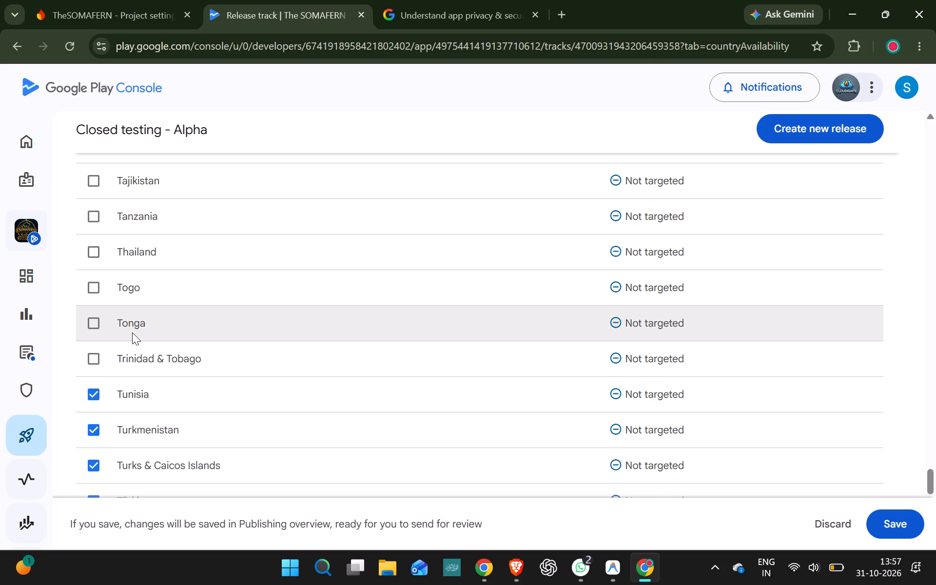
pyautogui.moveTo(132, 332); pyautogui.dragTo(173, 213)
pyautogui.click(173, 213)
pyautogui.click(173, 177)
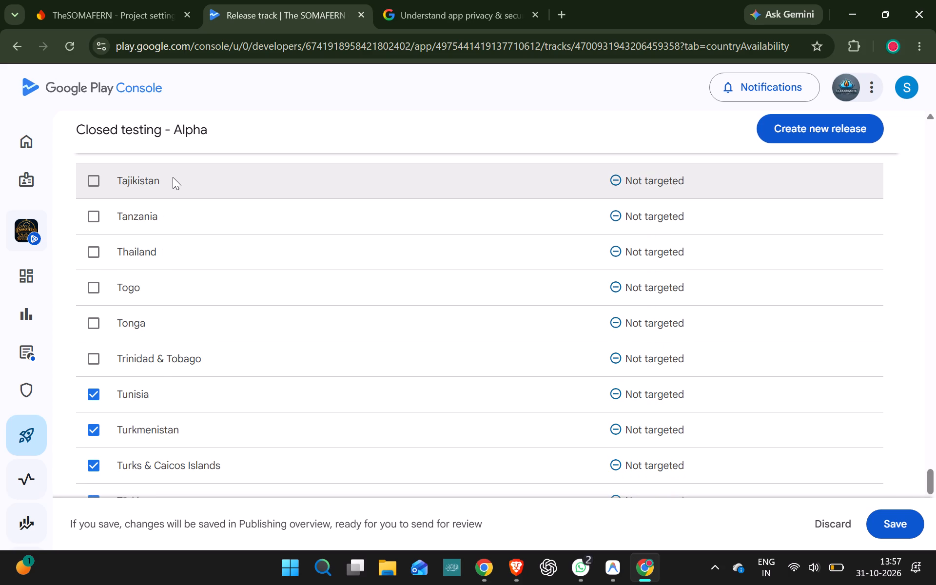
pyautogui.keyDown('shift'); pyautogui.click(101, 185); pyautogui.keyUp('shift')
pyautogui.keyDown('shift'); pyautogui.click(97, 223); pyautogui.keyUp('shift')
pyautogui.keyDown('shift'); pyautogui.click(96, 265); pyautogui.keyUp('shift')
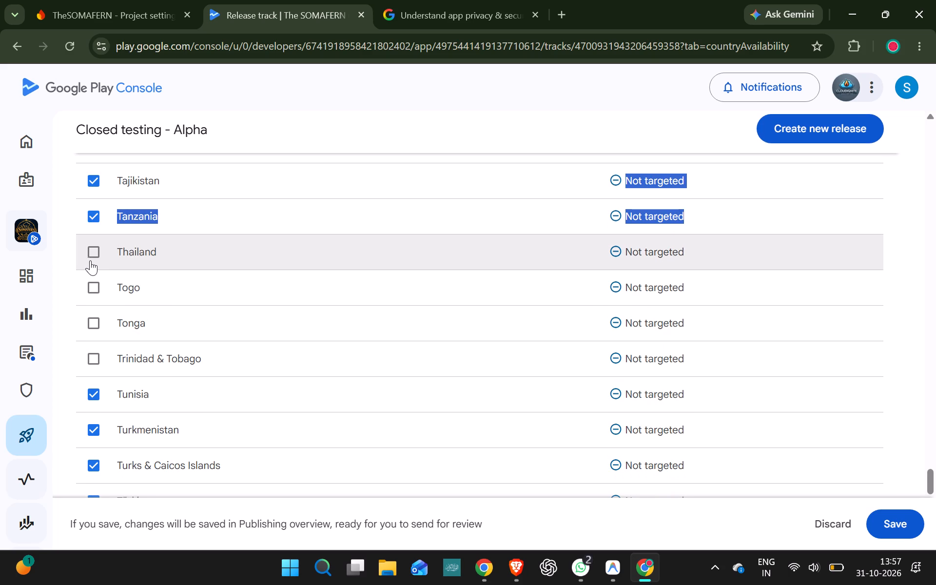
pyautogui.click(92, 260)
pyautogui.click(99, 283)
pyautogui.click(97, 322)
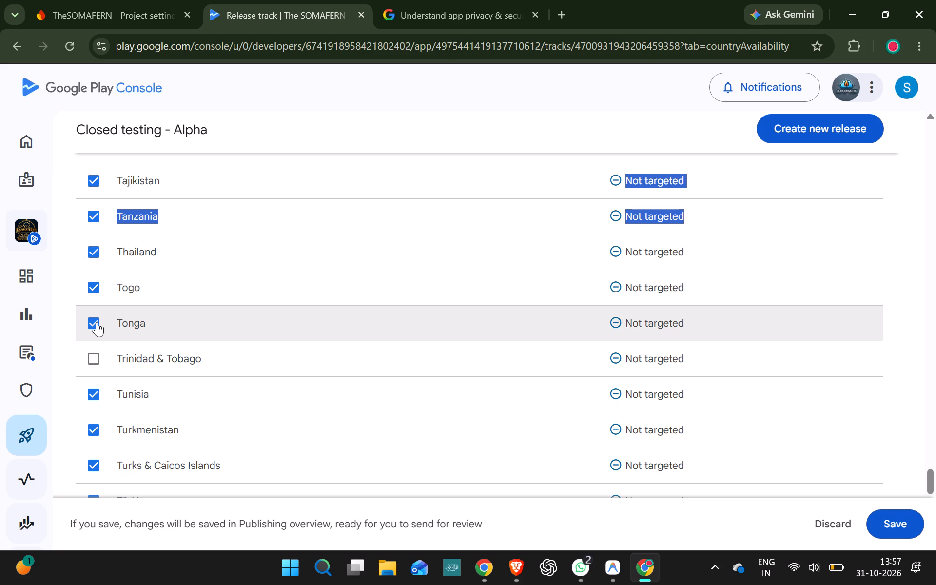
pyautogui.click(95, 348)
# Select Taiwan, Sweden and Suriname as target countries.
pyautogui.scroll(2, 95, 348)
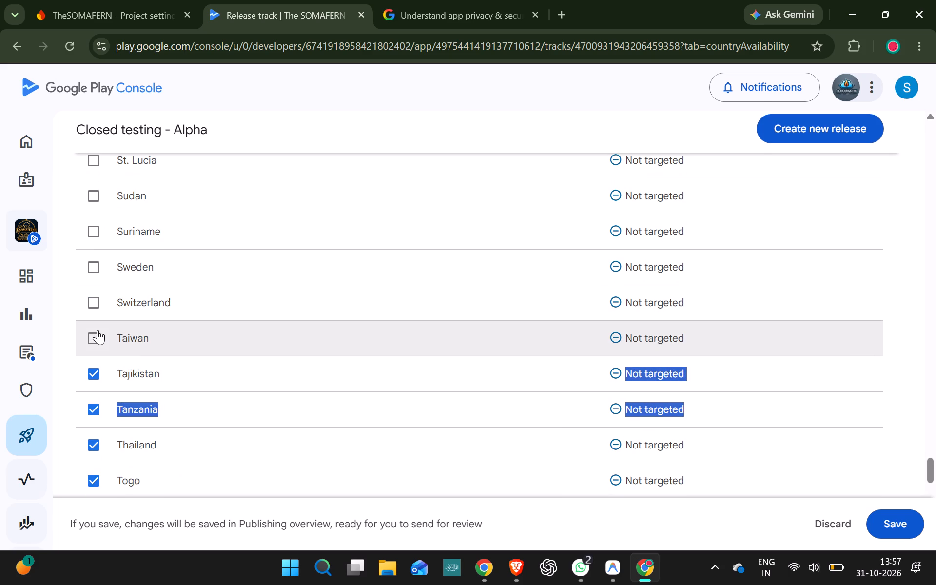
pyautogui.click(97, 330)
pyautogui.moveTo(95, 299); pyautogui.dragTo(103, 255)
pyautogui.click(103, 255)
pyautogui.click(97, 231)
# Go back to the start of the country list and select Belize, Benin and Bermuda as target countries.
pyautogui.scroll(6, 97, 231)
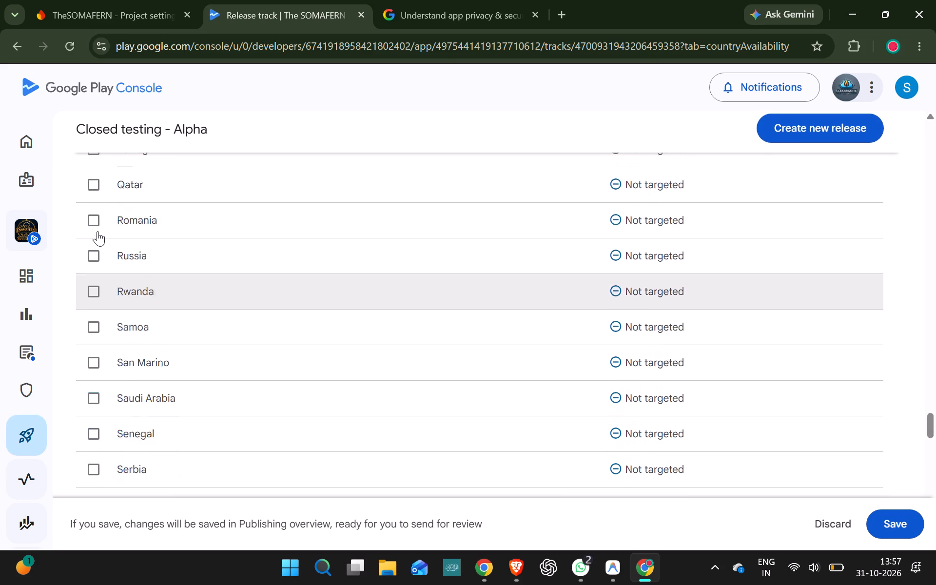
pyautogui.scroll(8, 97, 231)
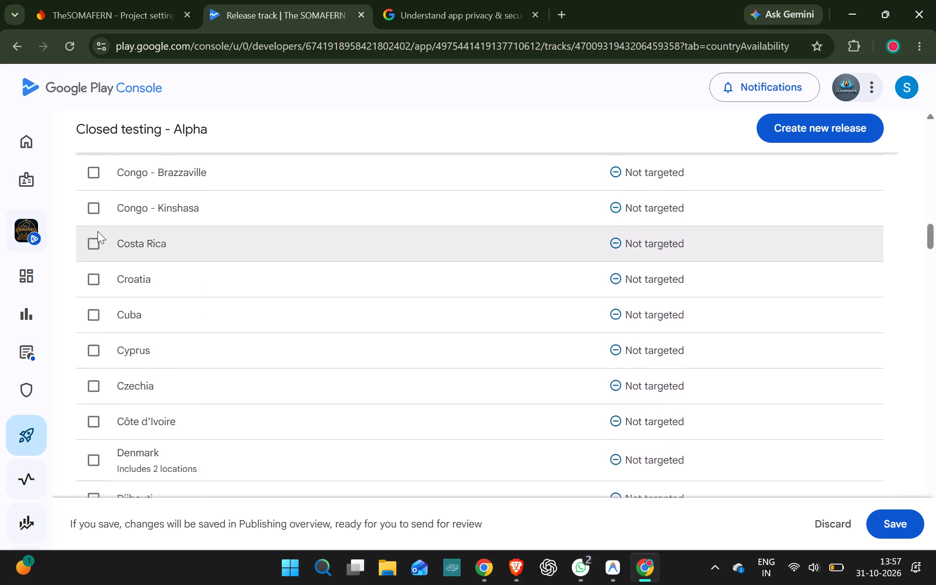
pyautogui.scroll(3, 97, 231)
pyautogui.scroll(-4, 97, 231)
pyautogui.click(91, 418)
pyautogui.scroll(-2, 91, 418)
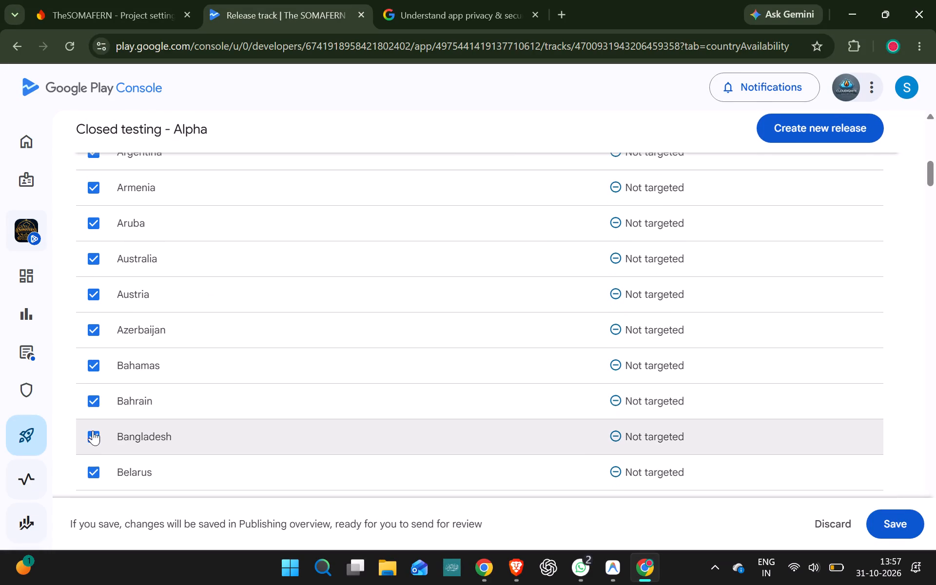
pyautogui.scroll(-2, 93, 476)
pyautogui.click(100, 341)
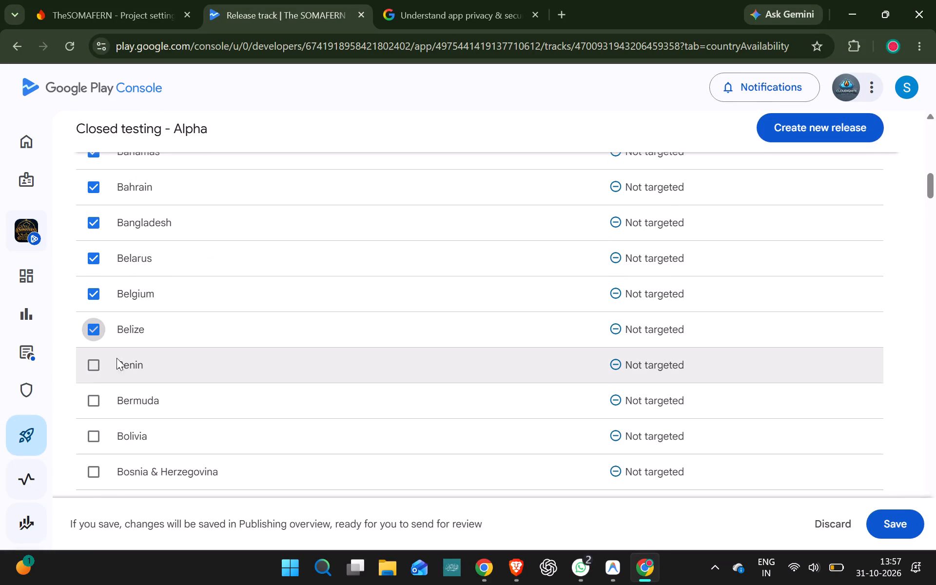
pyautogui.click(139, 363)
pyautogui.click(490, 405)
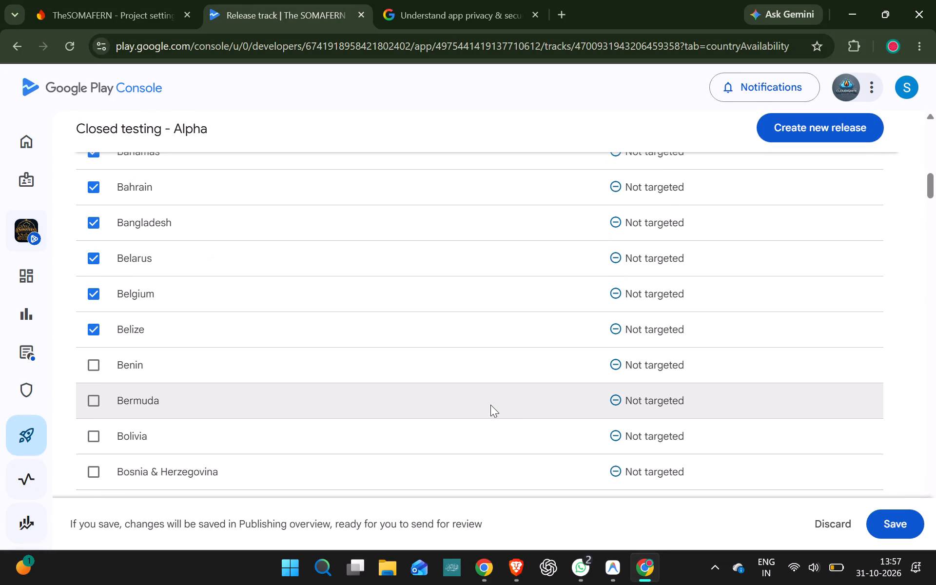
pyautogui.click(97, 372)
pyautogui.click(99, 408)
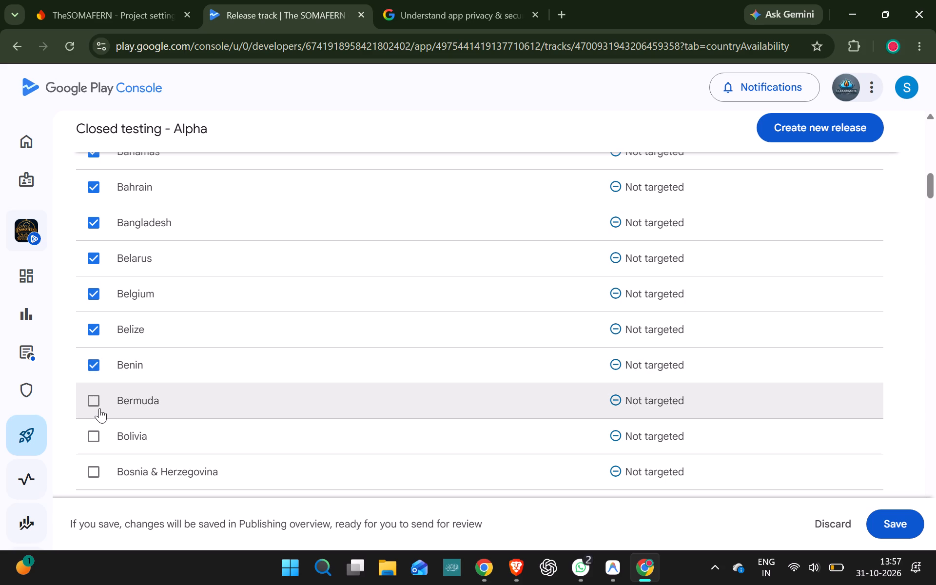
# Select Bolivia, Bosnia & Herzegovina, Botswana, Brazil, British Virgin Islands, Bulgaria, Burkina Faso and Cambodia as target countries.
pyautogui.scroll(-1, 99, 408)
pyautogui.click(99, 341)
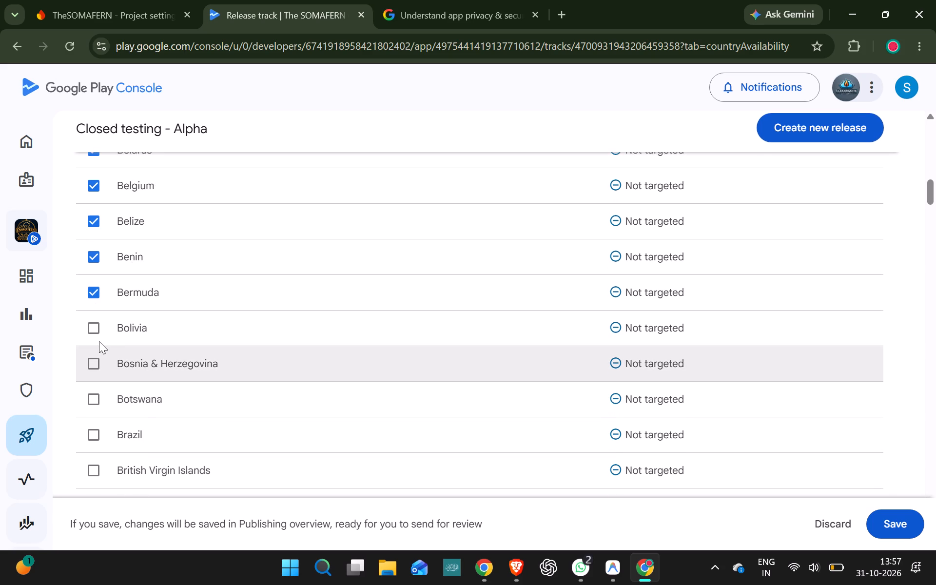
pyautogui.click(94, 335)
pyautogui.click(96, 362)
pyautogui.click(98, 396)
pyautogui.scroll(-1, 98, 396)
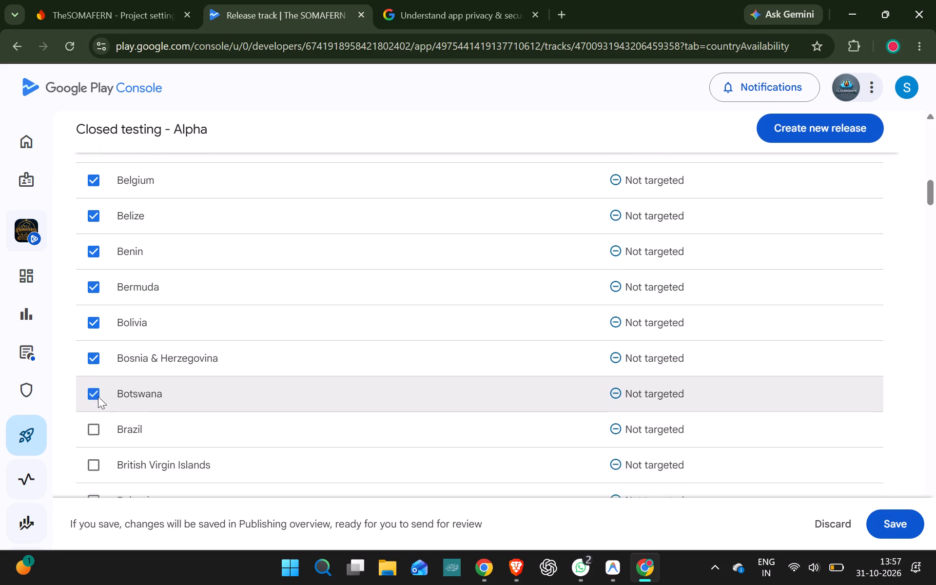
pyautogui.scroll(-2, 98, 396)
pyautogui.click(96, 296)
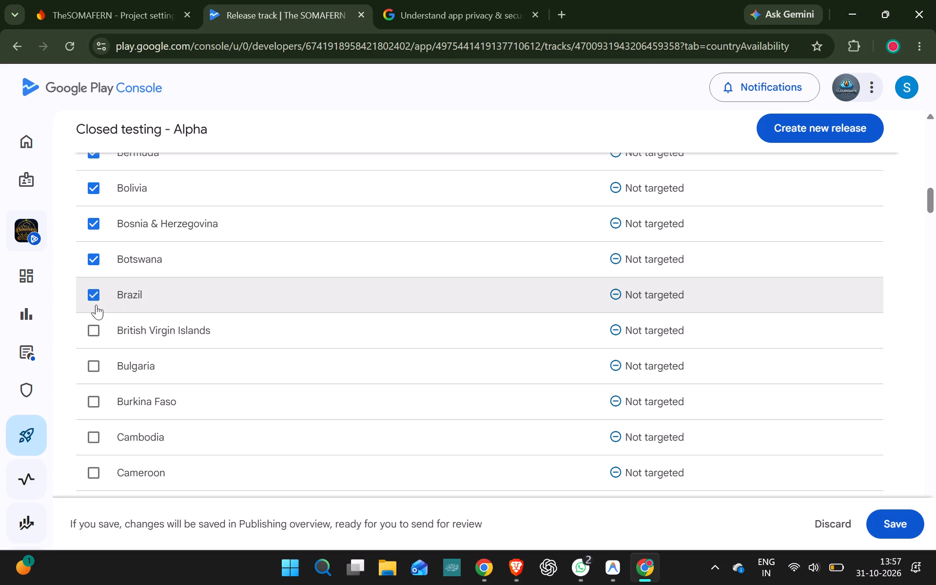
pyautogui.click(91, 341)
pyautogui.click(90, 365)
pyautogui.click(99, 404)
pyautogui.click(95, 441)
# Select Cameroon, Canada, Cape Verde, Cayman Islands, Chad, Chile and China as target countries.
pyautogui.scroll(-2, 95, 441)
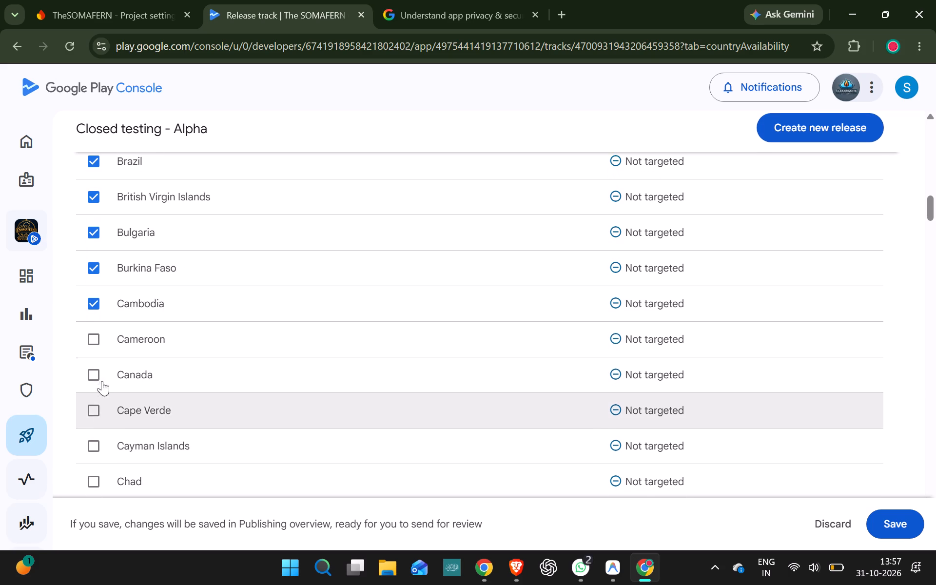
pyautogui.click(92, 348)
pyautogui.click(94, 384)
pyautogui.click(95, 417)
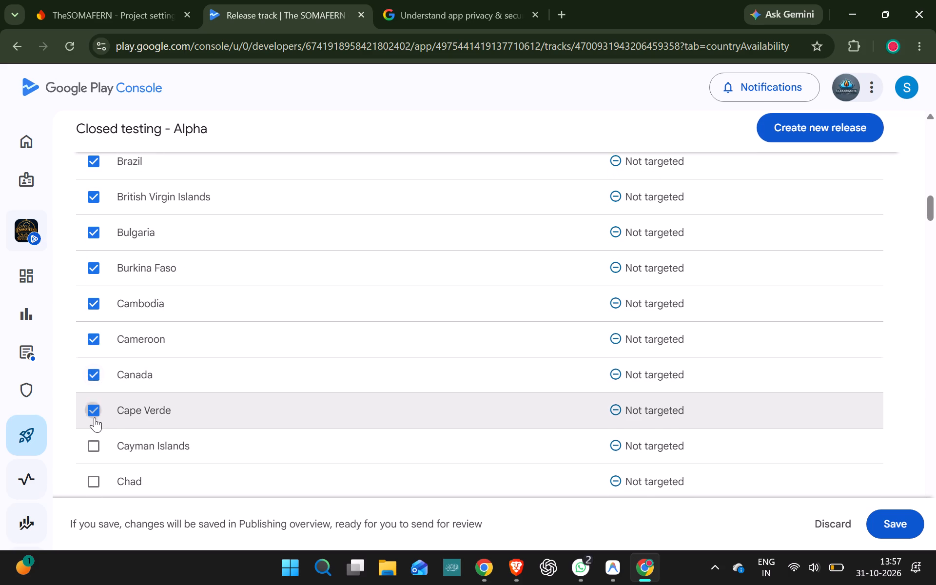
pyautogui.scroll(-2, 95, 417)
pyautogui.click(90, 325)
pyautogui.click(94, 354)
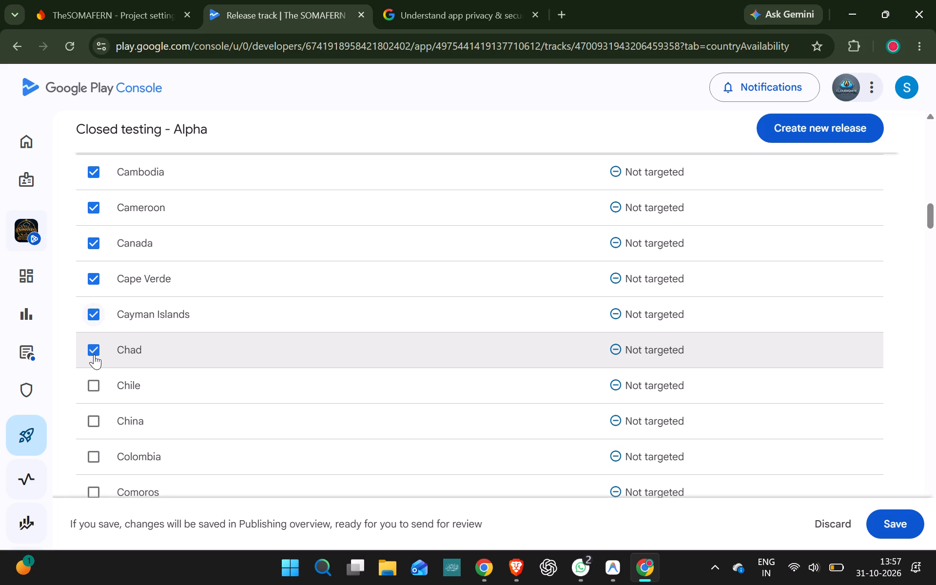
pyautogui.click(95, 382)
pyautogui.scroll(-1, 95, 382)
pyautogui.click(98, 323)
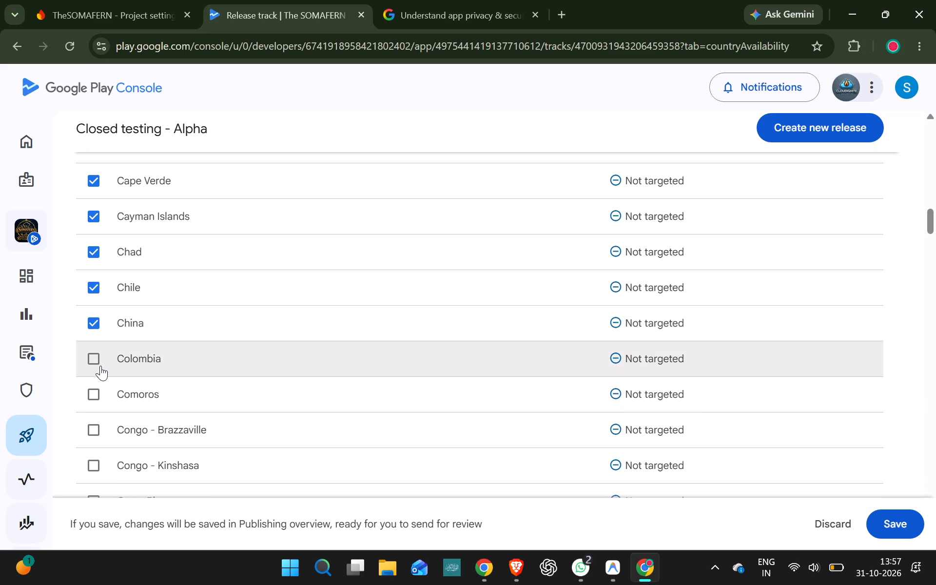
# Select Colombia, Comoros, Congo - Brazzaville, Congo - Kinshasa, Costa Rica and Croatia as target countries.
pyautogui.click(99, 366)
pyautogui.click(94, 390)
pyautogui.click(90, 429)
pyautogui.scroll(-4, 90, 429)
pyautogui.click(108, 290)
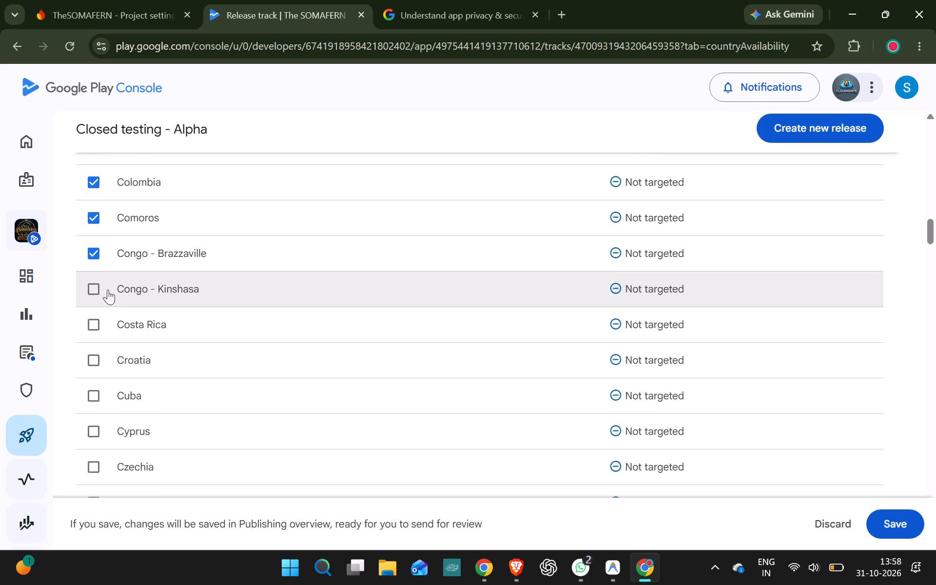
pyautogui.click(100, 331)
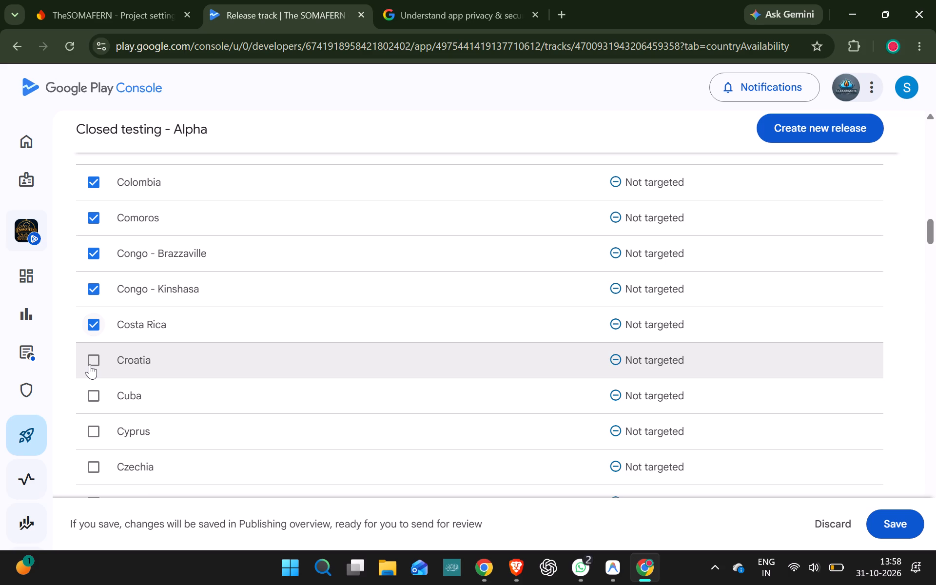
pyautogui.click(90, 364)
# Select Cuba, Cyprus, Czechia and Côte d’Ivoire as target countries.
pyautogui.scroll(-3, 90, 364)
pyautogui.click(98, 231)
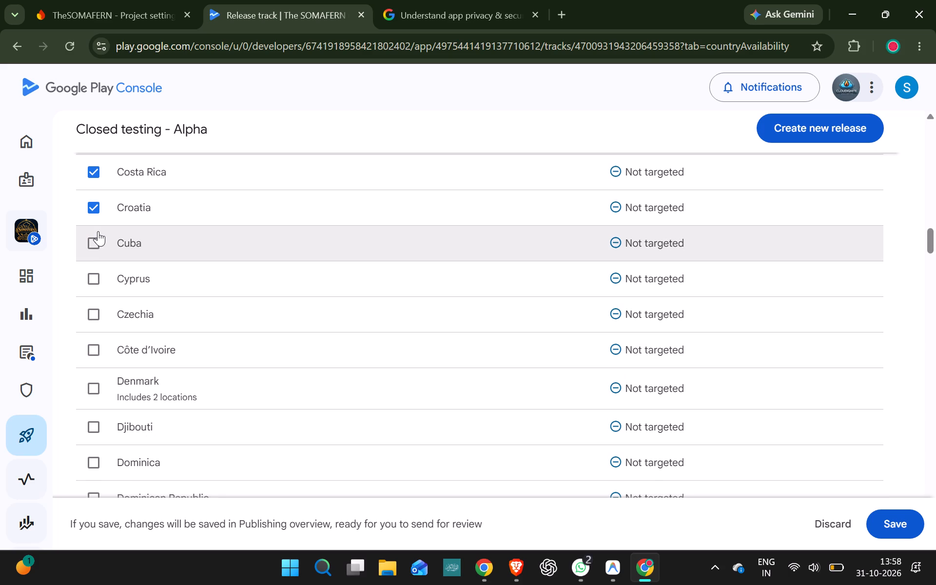
pyautogui.click(101, 282)
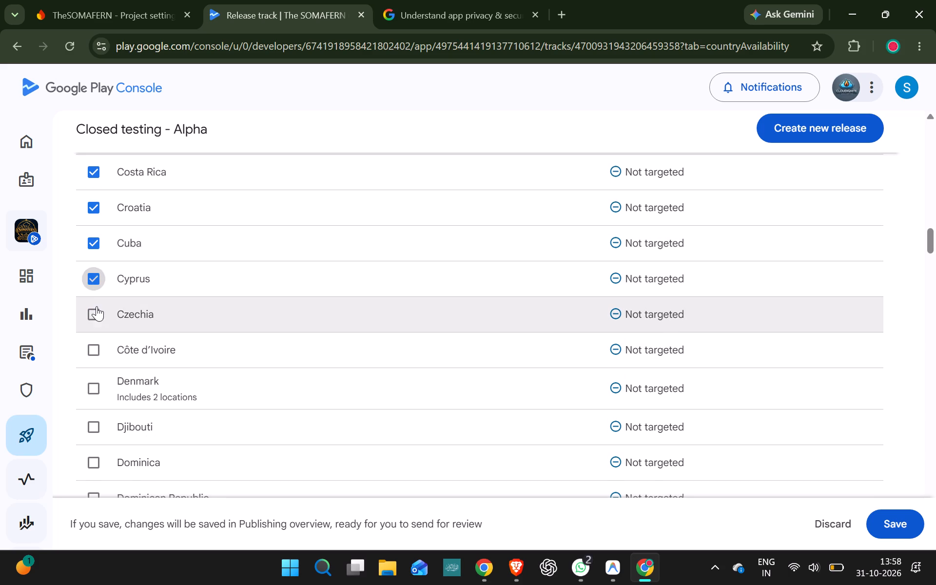
pyautogui.click(97, 308)
pyautogui.click(92, 348)
# Select Denmark, Djibouti, Ecuador, Dominican Republic and Dominica as target countries.
pyautogui.scroll(-2, 92, 348)
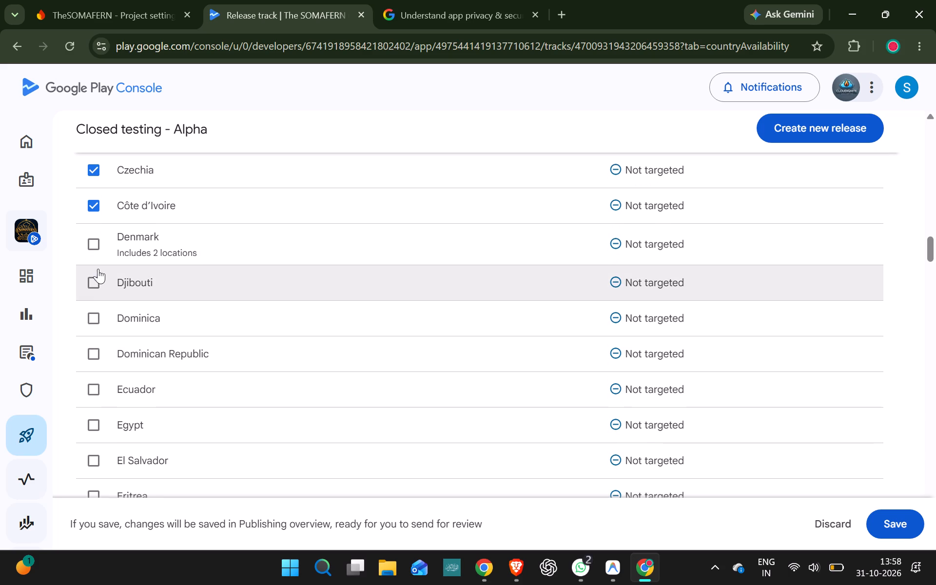
pyautogui.click(98, 255)
pyautogui.click(99, 283)
pyautogui.click(89, 332)
pyautogui.click(84, 386)
pyautogui.click(87, 357)
pyautogui.click(96, 316)
# Further down the country list, select Switzerland, Sudan, St. Lucia and St. Kitts & Nevis as target countries.
pyautogui.scroll(-2, 96, 316)
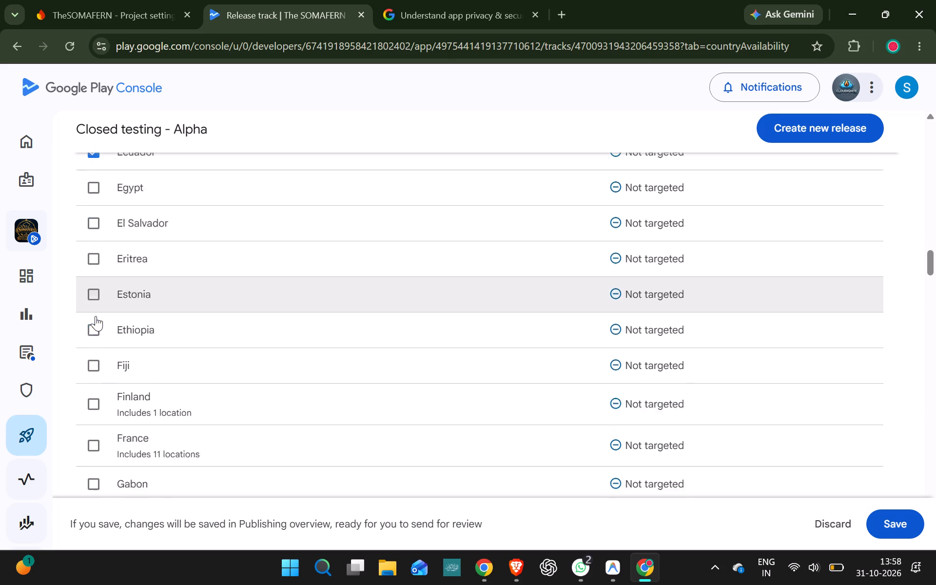
pyautogui.scroll(-2, 96, 316)
pyautogui.scroll(-6, 121, 472)
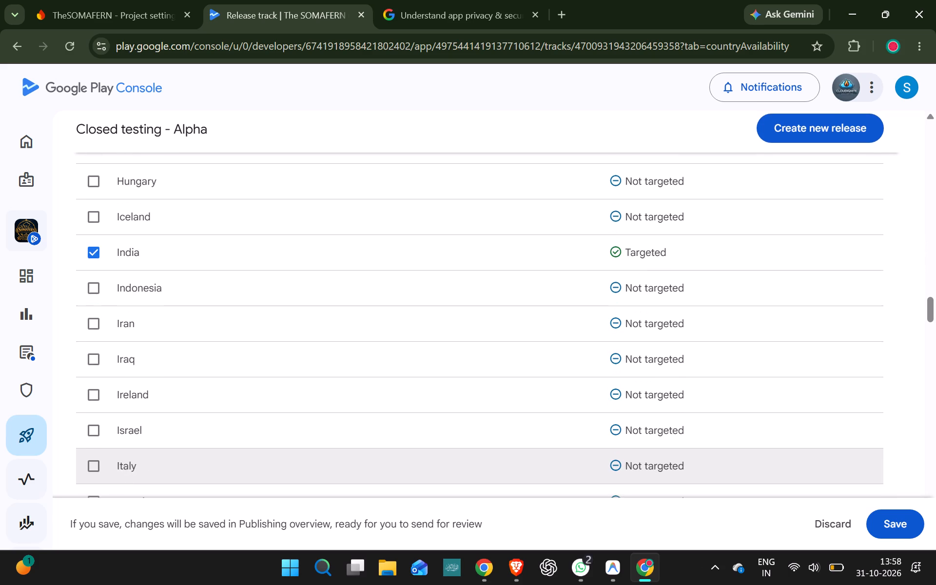
pyautogui.scroll(-10, 121, 472)
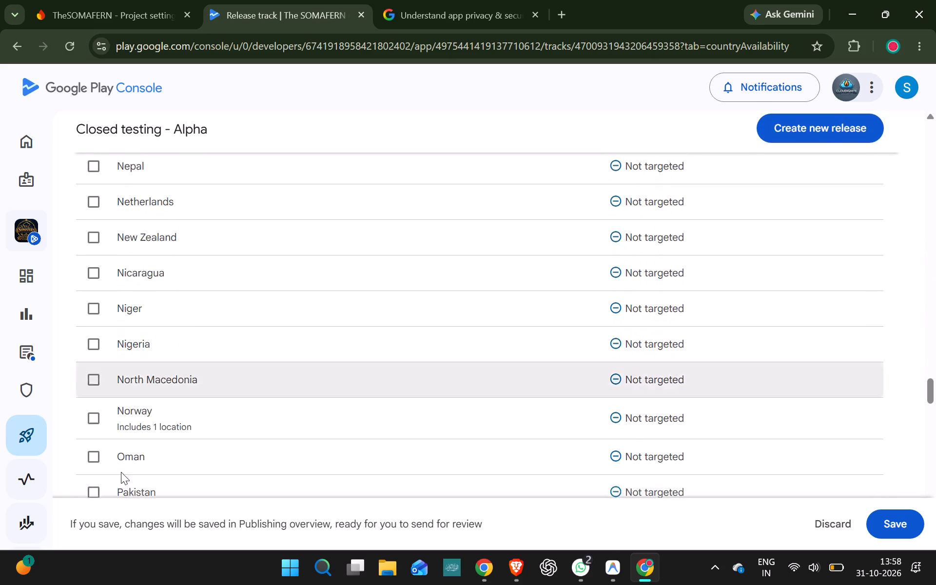
pyautogui.scroll(-8, 121, 472)
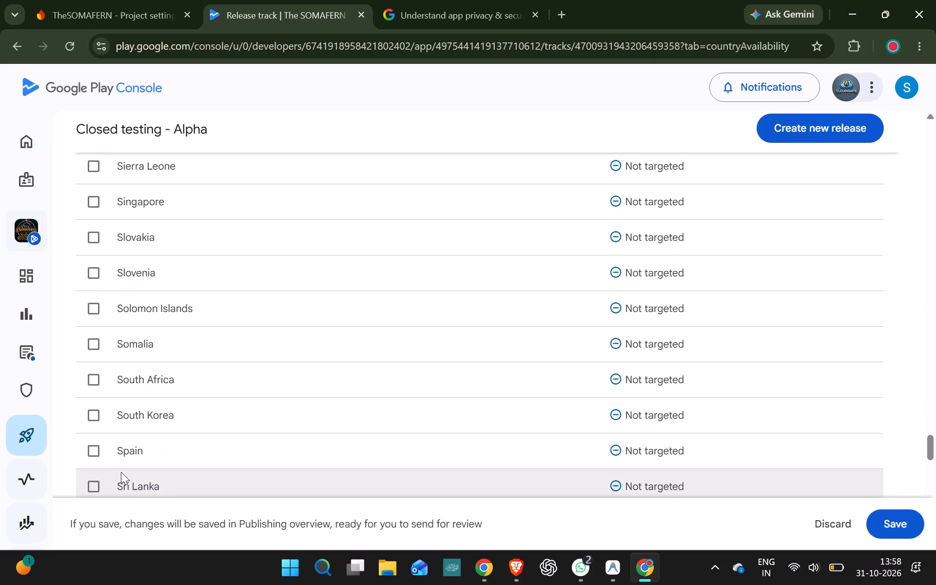
pyautogui.scroll(-4, 121, 472)
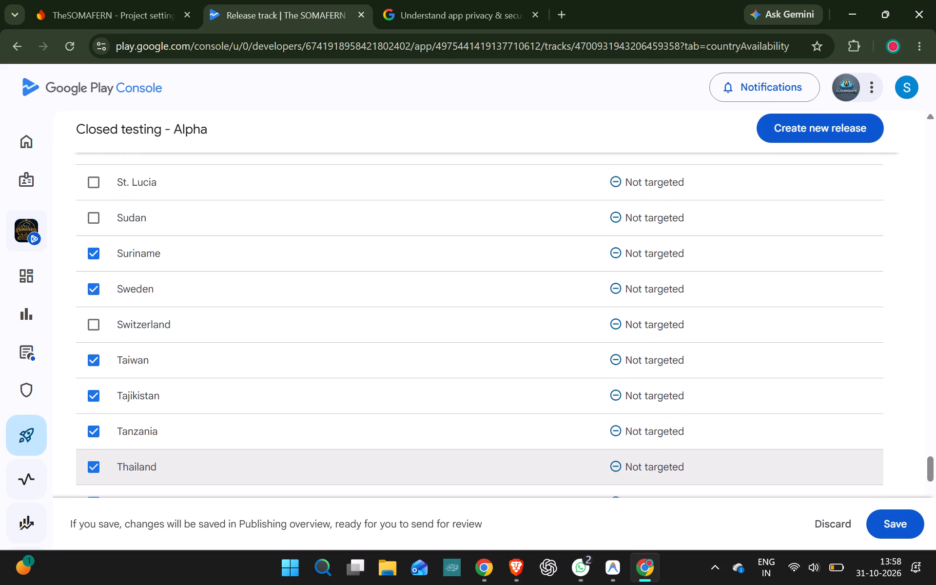
pyautogui.click(101, 327)
pyautogui.scroll(1, 101, 327)
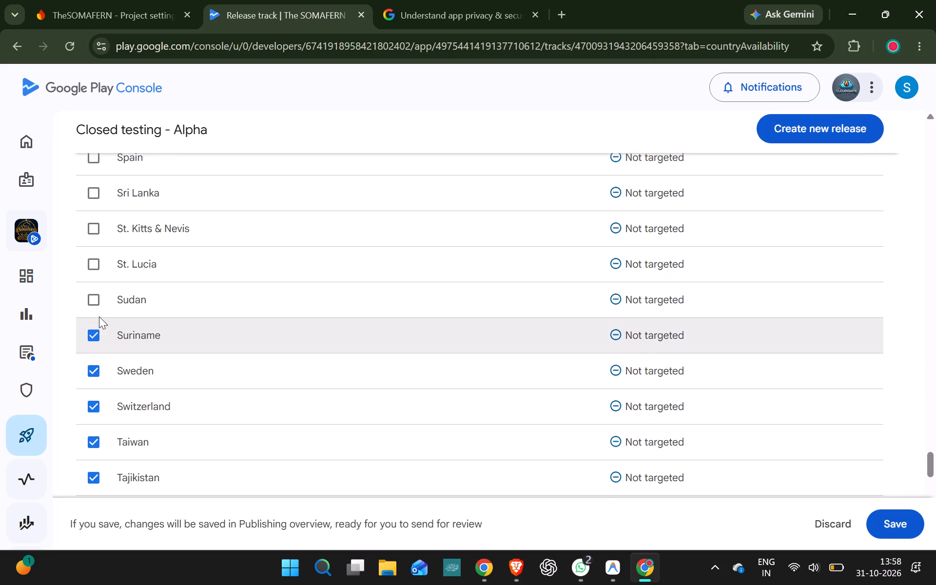
pyautogui.click(94, 308)
pyautogui.click(92, 260)
pyautogui.click(96, 232)
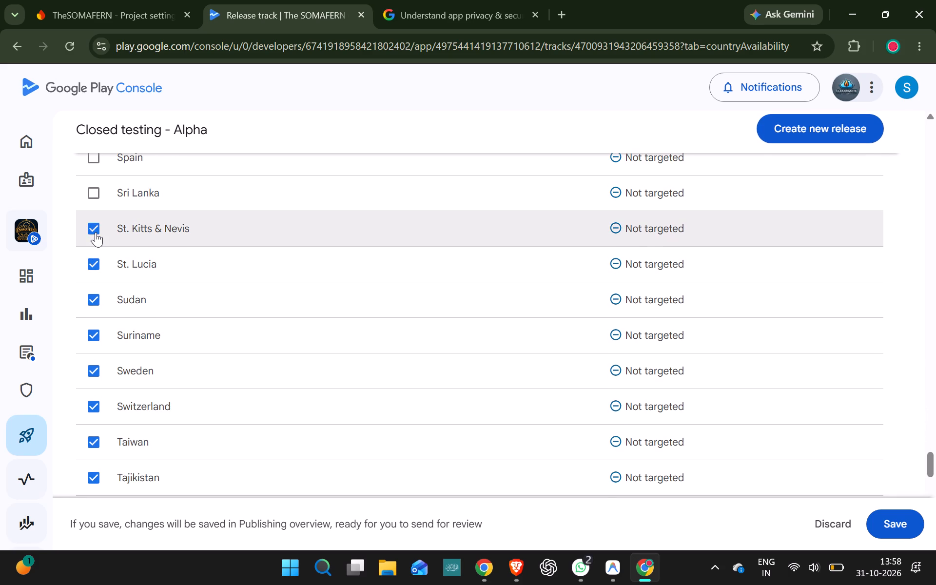
# Zoom the page out and select Sri Lanka, Spain, South Korea and South Africa as target countries.
pyautogui.scroll(2, 96, 232)
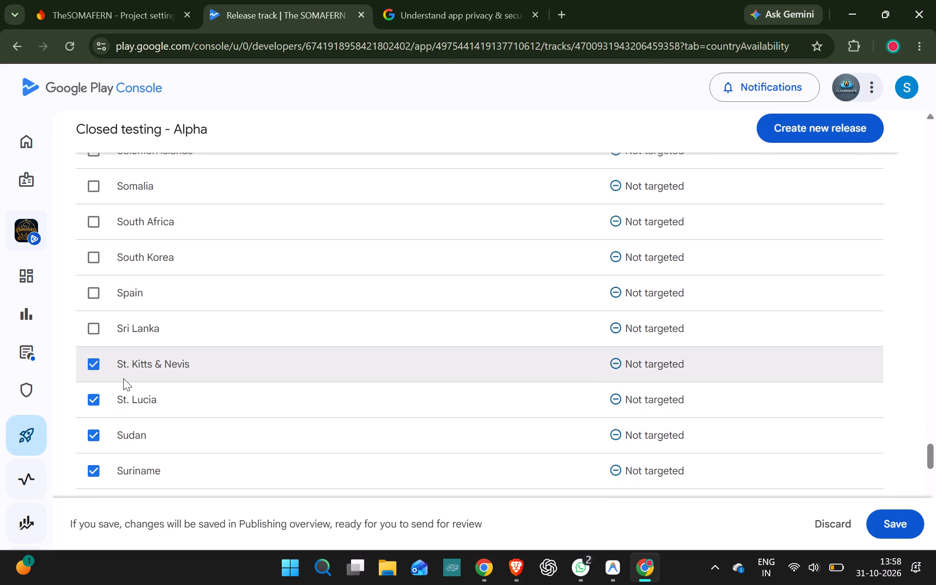
pyautogui.hotkey('ctrl', '-')
pyautogui.hotkey('ctrl', '-')
pyautogui.hotkey('ctrl', '-')
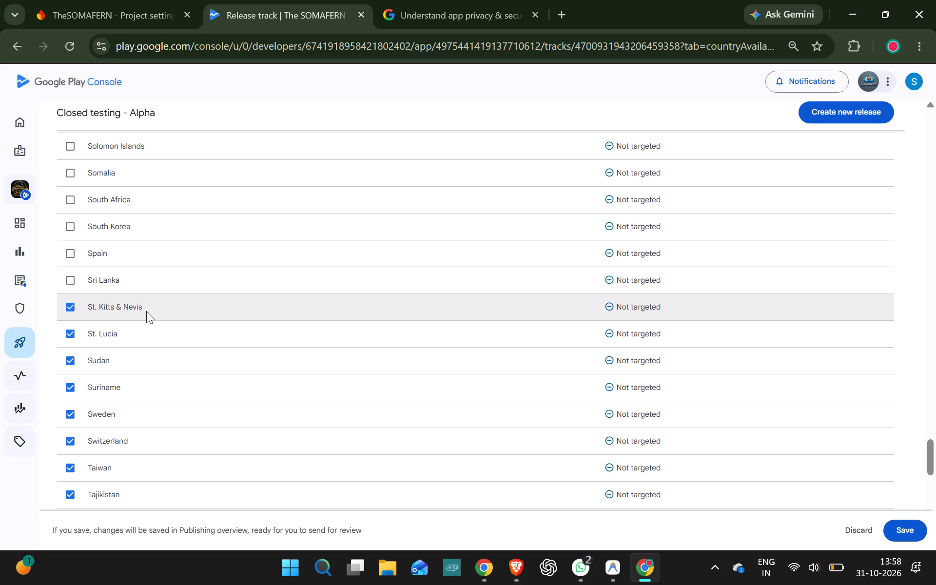
pyautogui.click(69, 280)
pyautogui.click(71, 251)
pyautogui.click(71, 228)
pyautogui.click(72, 200)
# Working back up the country list, select Somalia, Solomon Islands, Slovenia and Slovakia as target countries.
pyautogui.scroll(1, 72, 200)
pyautogui.click(70, 240)
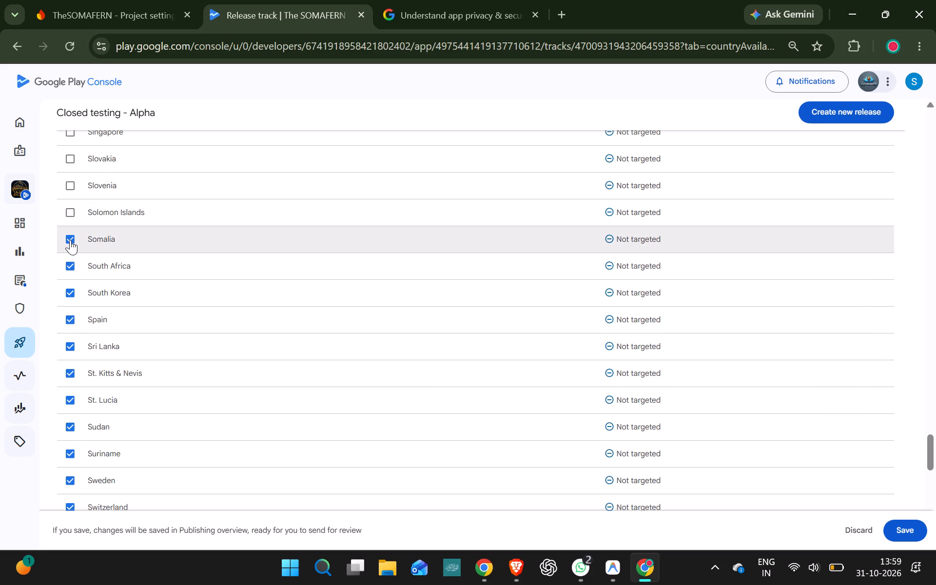
pyautogui.click(69, 209)
pyautogui.scroll(1, 69, 209)
pyautogui.click(69, 209)
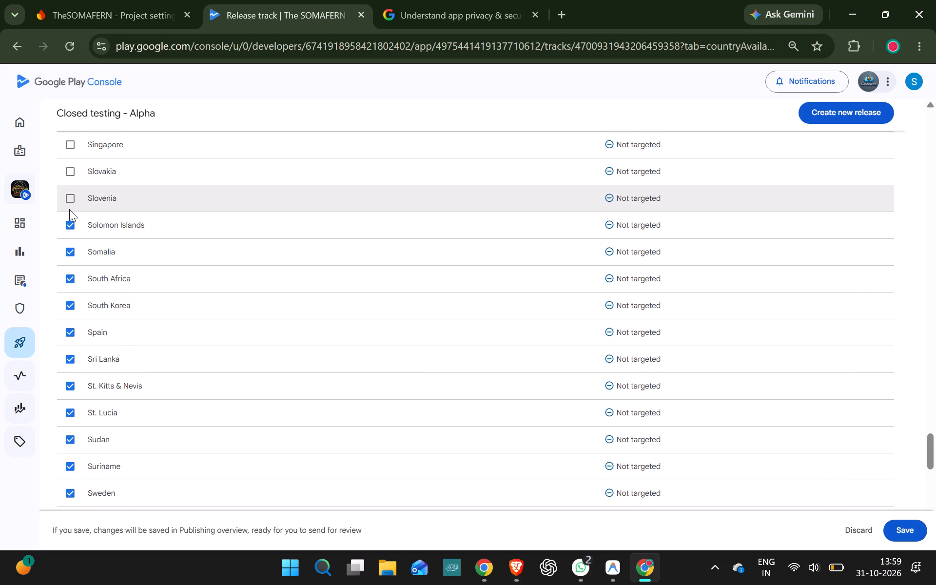
pyautogui.click(68, 196)
pyautogui.click(68, 166)
# Select Singapore, Sierra Leone, Seychelles and Serbia as target countries.
pyautogui.scroll(1, 87, 186)
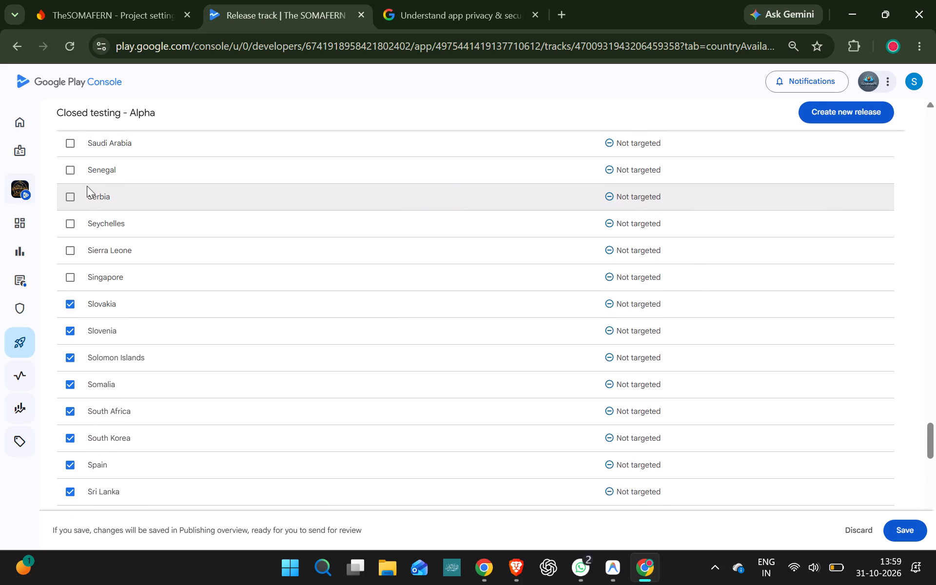
pyautogui.click(75, 274)
pyautogui.click(69, 244)
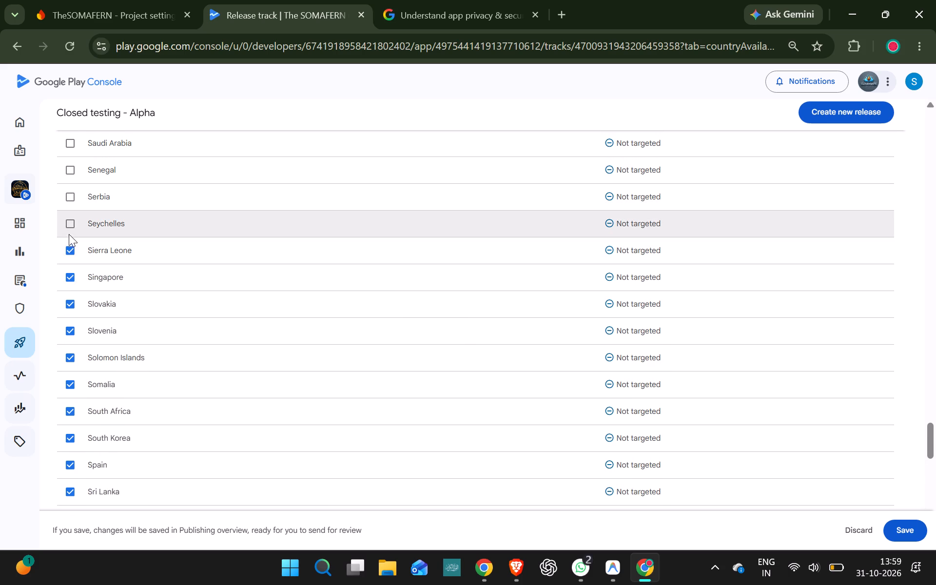
pyautogui.click(69, 231)
pyautogui.scroll(1, 69, 231)
pyautogui.click(72, 257)
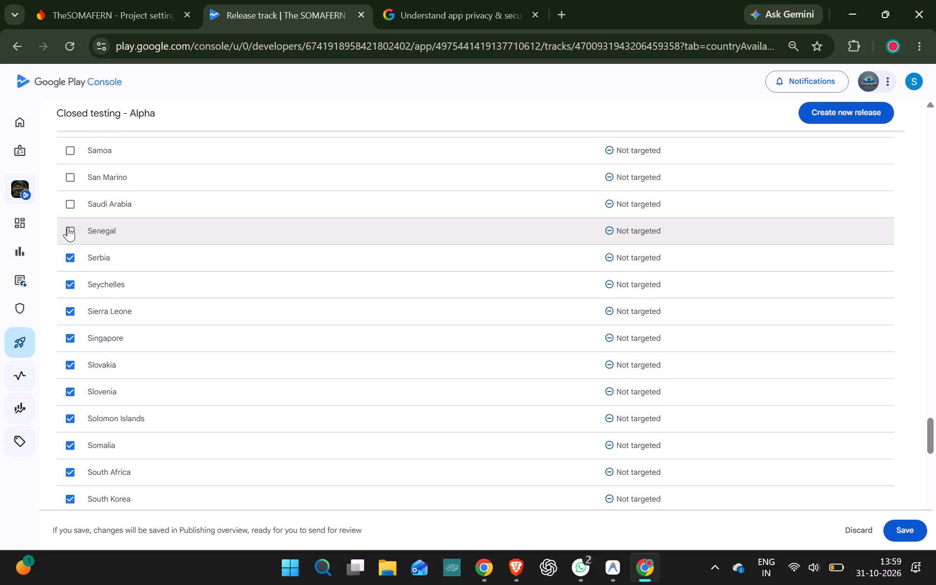
# Select Senegal, Saudi Arabia, San Marino, Russia, Rwanda and Samoa as target countries.
pyautogui.click(68, 227)
pyautogui.click(69, 210)
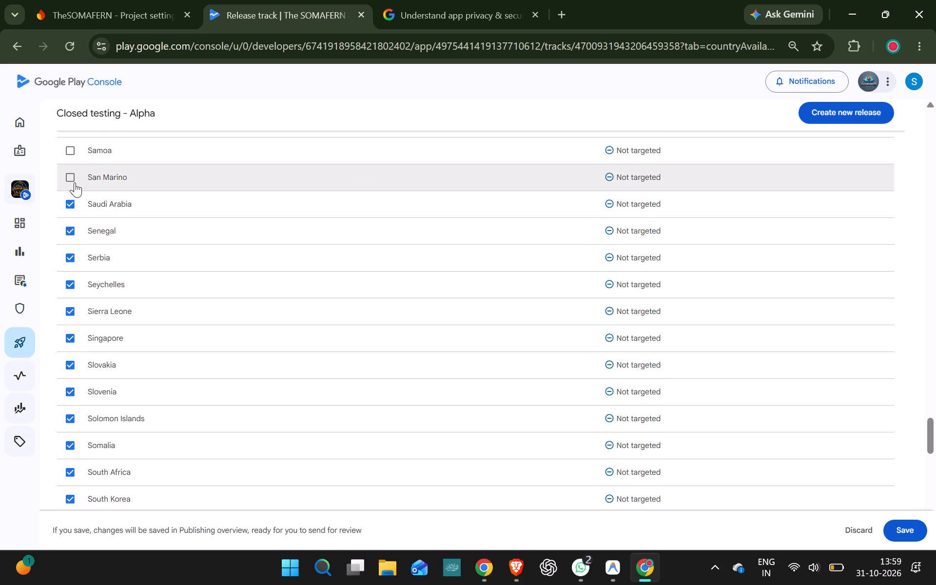
pyautogui.click(75, 182)
pyautogui.scroll(1, 75, 182)
pyautogui.click(71, 199)
pyautogui.click(71, 226)
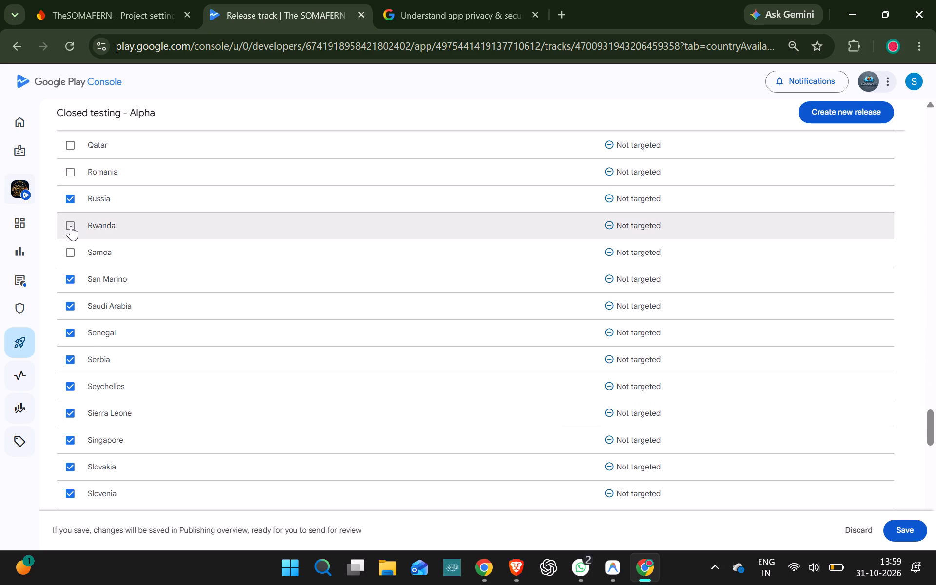
pyautogui.click(71, 253)
# Back below Ecuador in the country list, select Egypt, El Salvador, Eritrea, Estonia, Ethiopia and Fiji as target countries.
pyautogui.scroll(1, 71, 253)
pyautogui.hscroll(1, 74, 351)
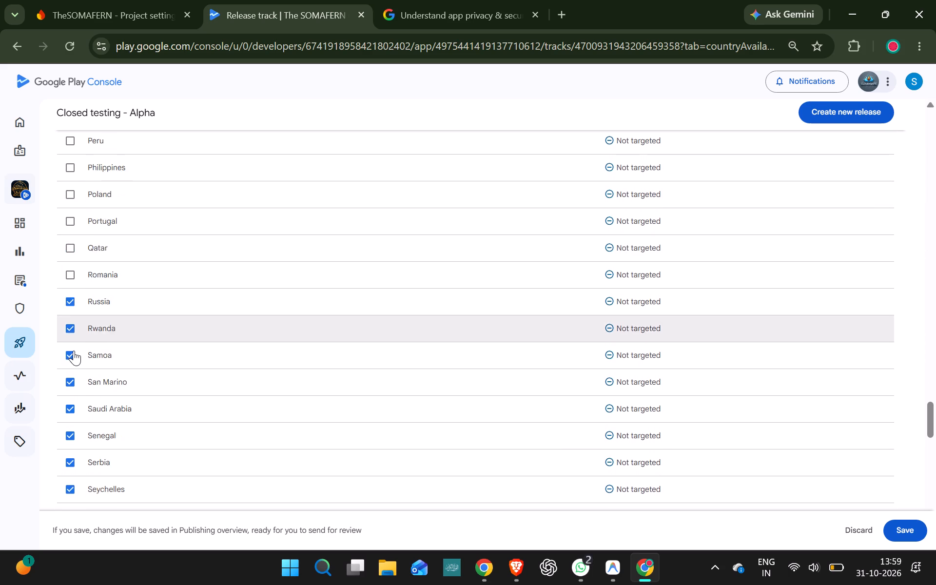
pyautogui.hscroll(1, 74, 351)
pyautogui.scroll(4, 74, 351)
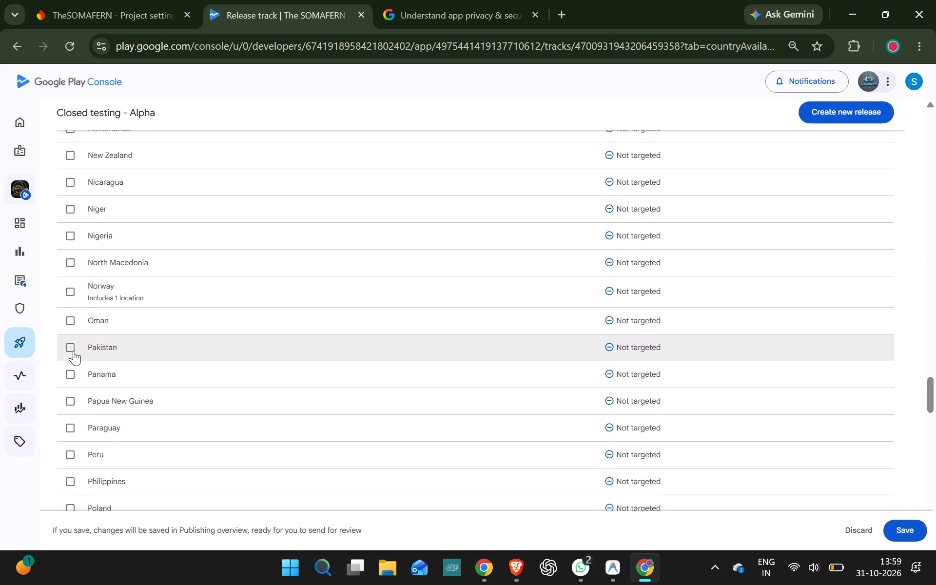
pyautogui.scroll(5, 74, 351)
pyautogui.scroll(-1, 74, 351)
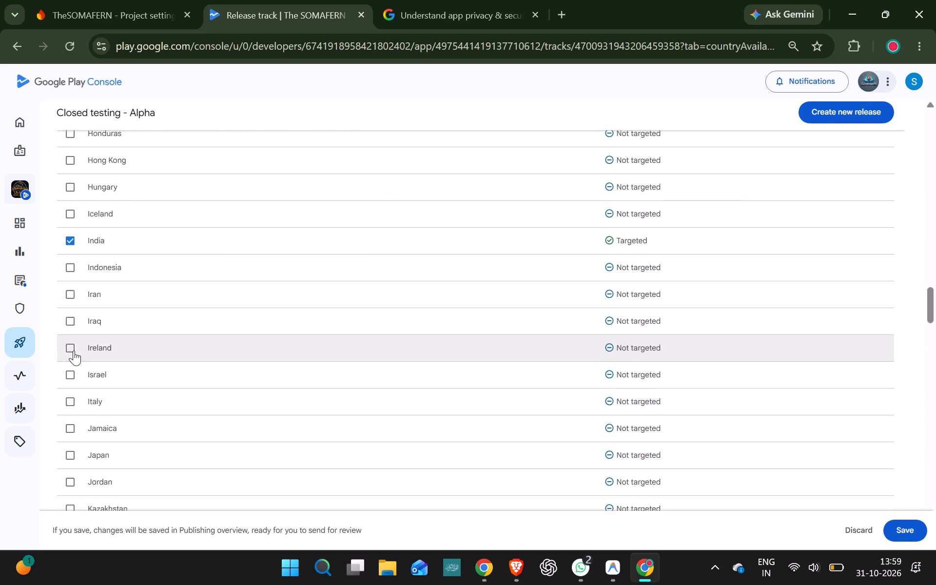
pyautogui.scroll(-1, 74, 351)
pyautogui.scroll(3, 74, 351)
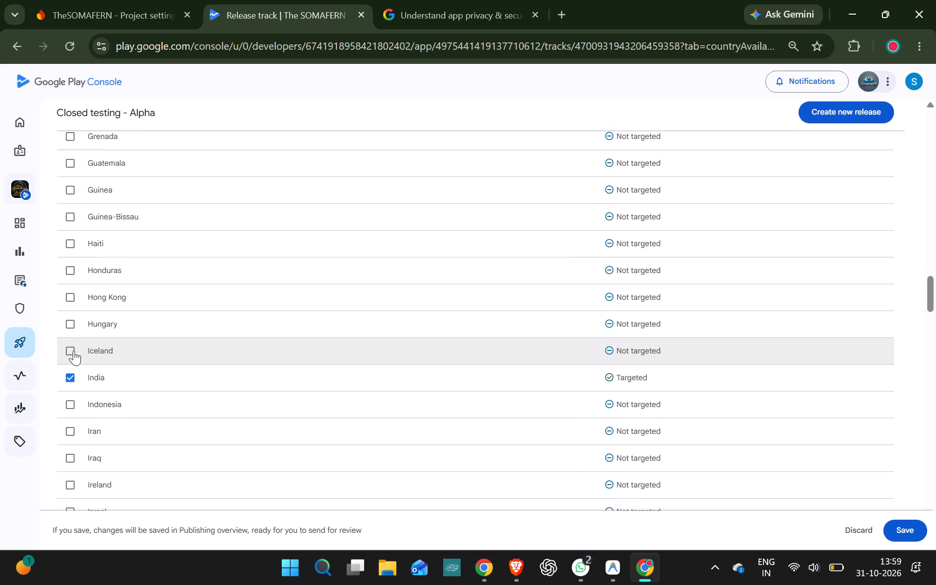
pyautogui.scroll(3, 80, 275)
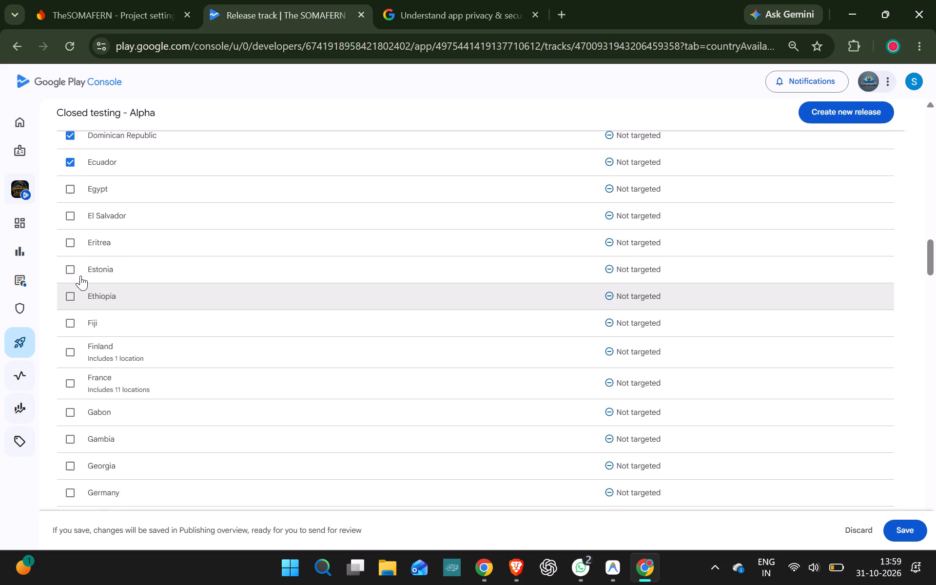
pyautogui.scroll(1, 80, 275)
pyautogui.click(69, 262)
pyautogui.click(70, 292)
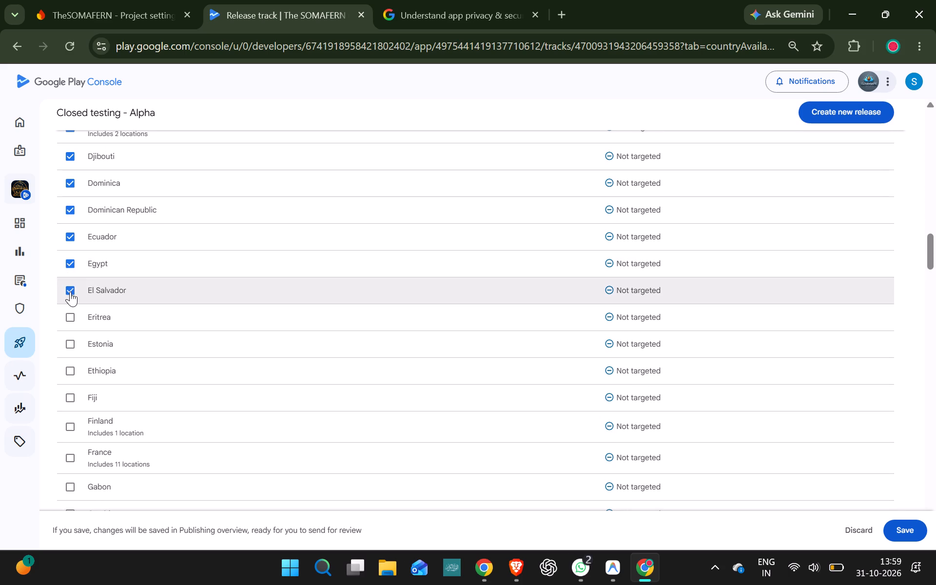
pyautogui.click(70, 318)
pyautogui.click(69, 340)
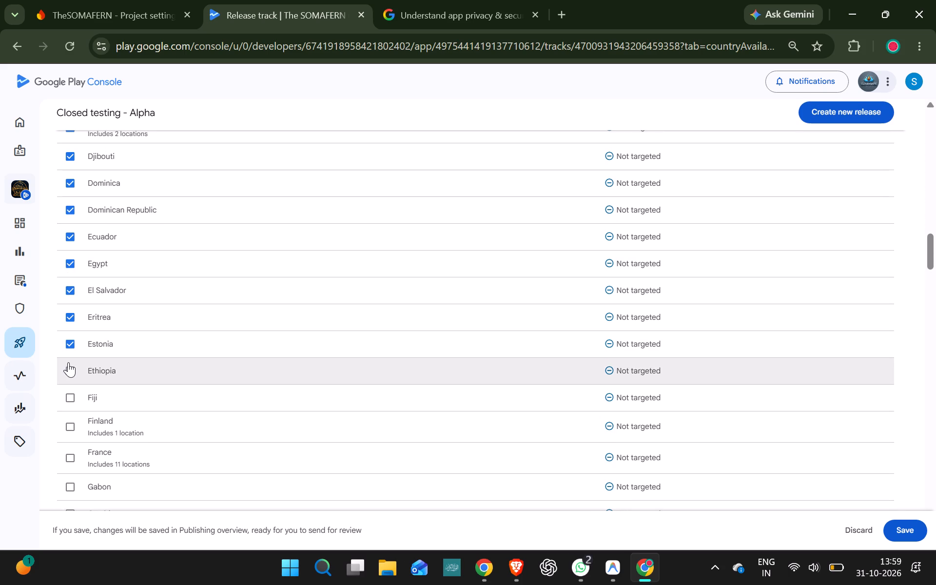
pyautogui.click(68, 366)
pyautogui.click(67, 399)
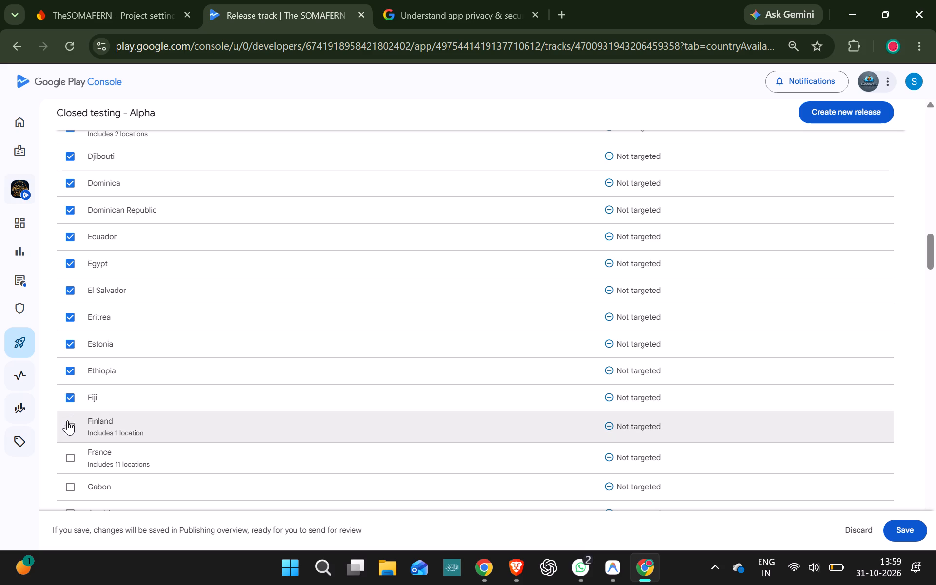
# Select Finland, France, Gabon, Gambia and Georgia as target countries.
pyautogui.click(69, 423)
pyautogui.click(66, 459)
pyautogui.scroll(-1, 67, 459)
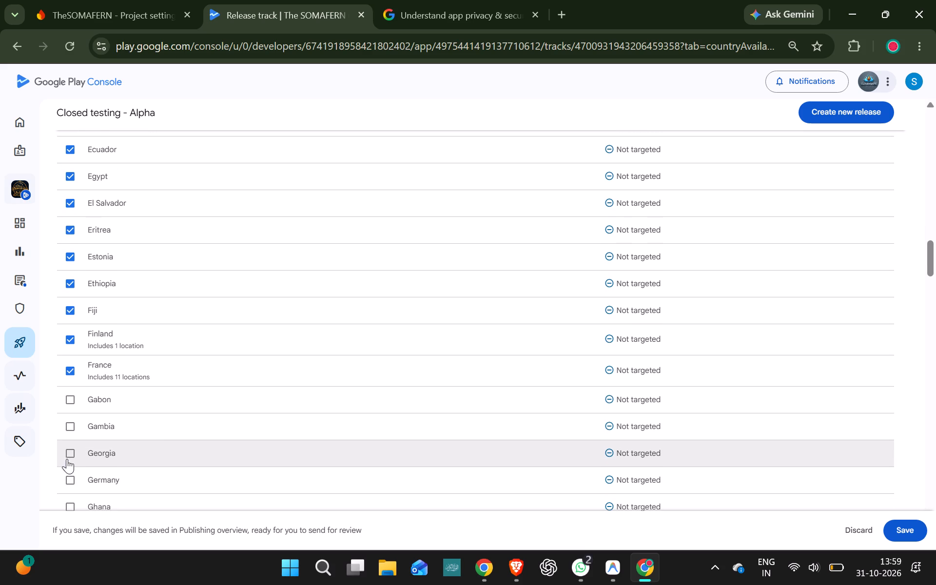
pyautogui.click(77, 395)
pyautogui.click(71, 426)
pyautogui.click(71, 454)
# Select Germany, Ghana, Gibraltar, Greece, Grenada, Guatemala and Guinea as target countries.
pyautogui.click(70, 280)
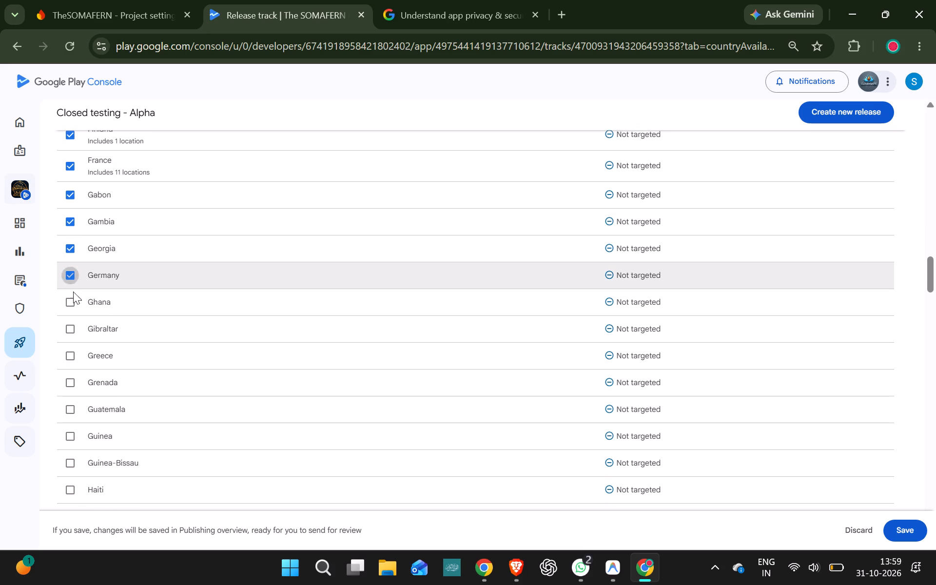
pyautogui.click(75, 305)
pyautogui.click(73, 325)
pyautogui.click(75, 360)
pyautogui.click(73, 374)
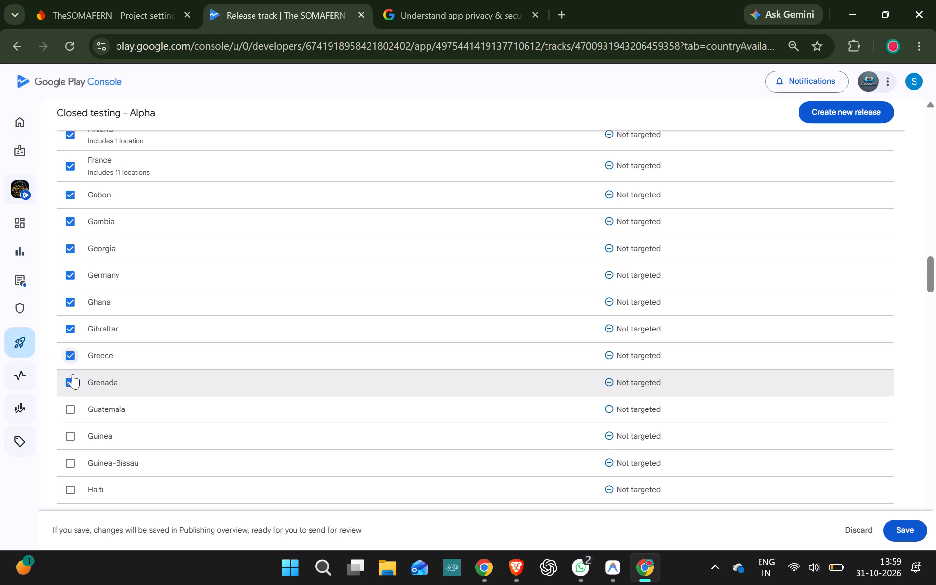
pyautogui.click(69, 411)
pyautogui.click(63, 445)
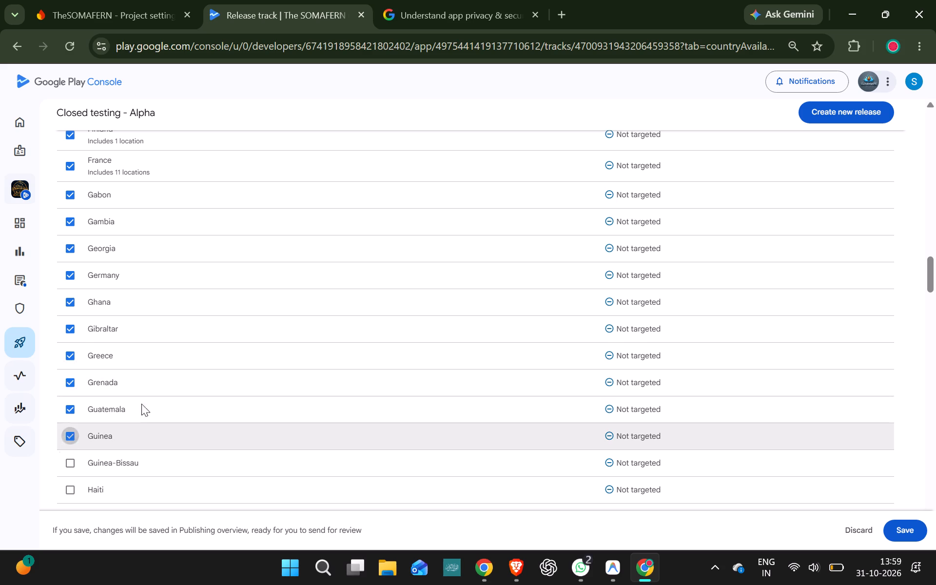
# Select Guinea-Bissau, Haiti, Honduras, Hong Kong and Hungary as target countries.
pyautogui.scroll(-2, 144, 402)
pyautogui.click(72, 312)
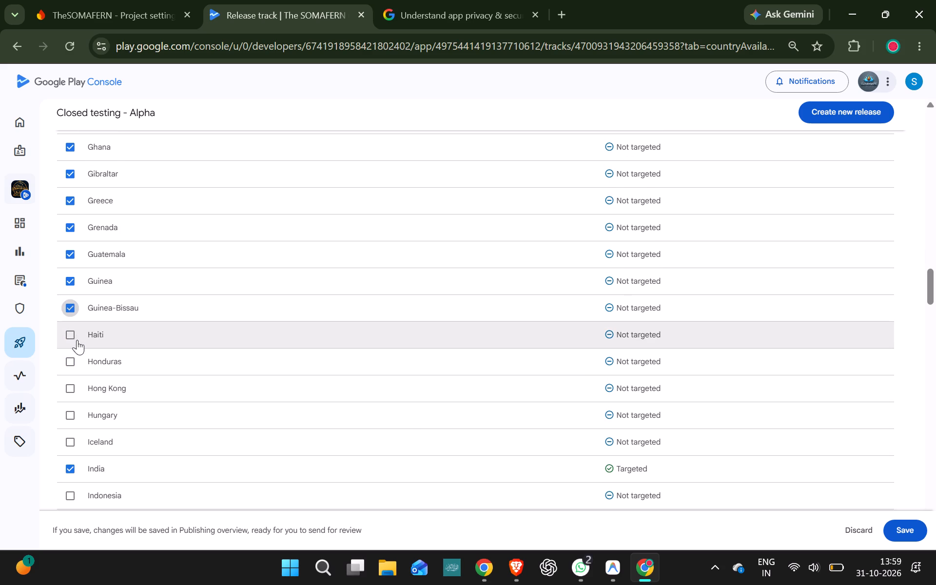
pyautogui.click(77, 340)
pyautogui.click(77, 364)
pyautogui.click(69, 383)
pyautogui.click(69, 408)
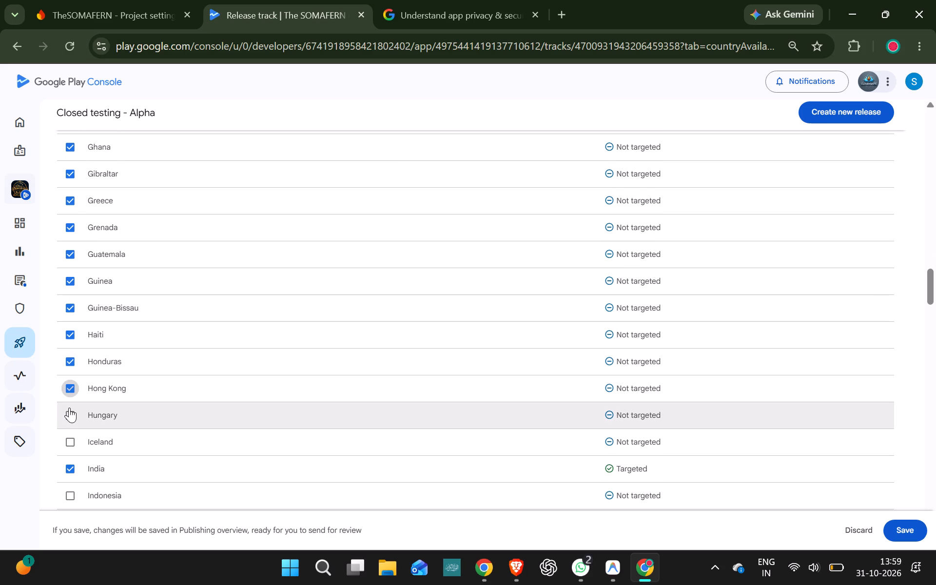
# Select Iceland, Indonesia, Iran, Iraq, Ireland and Israel as target countries.
pyautogui.scroll(-1, 70, 438)
pyautogui.click(69, 389)
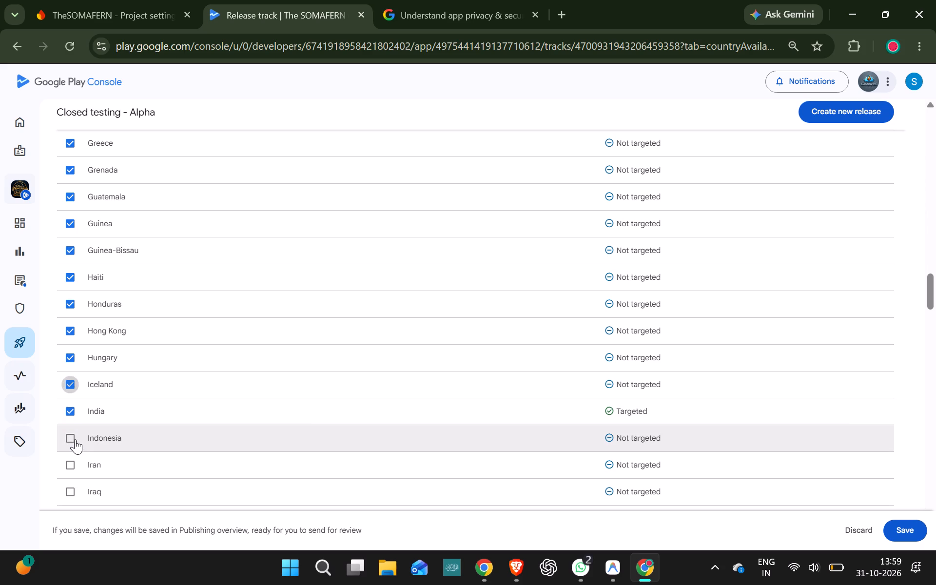
pyautogui.click(75, 441)
pyautogui.click(74, 465)
pyautogui.scroll(-3, 74, 465)
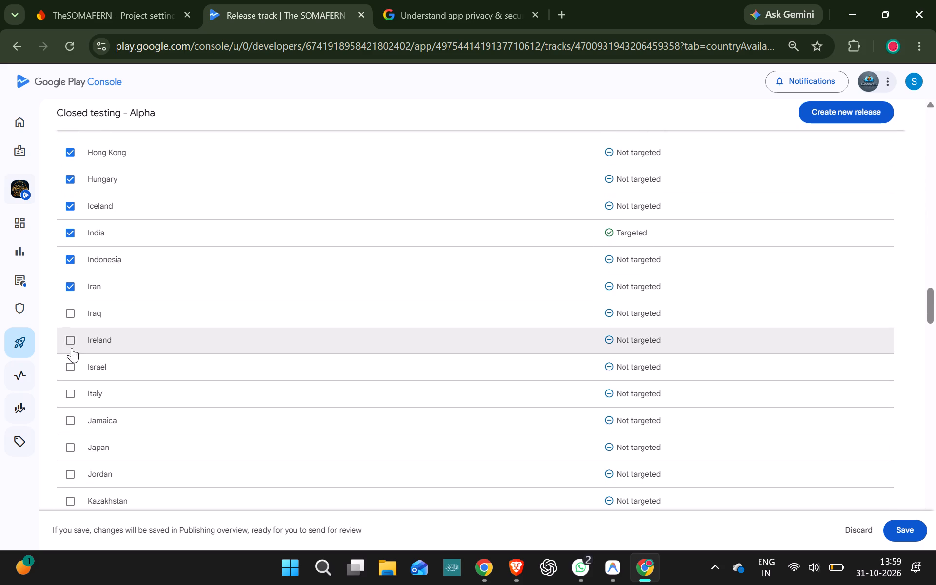
pyautogui.click(70, 315)
pyautogui.click(73, 337)
pyautogui.click(73, 366)
# Select Jamaica, Japan, Jordan and the skipped Italy as target countries.
pyautogui.click(63, 422)
pyautogui.click(72, 450)
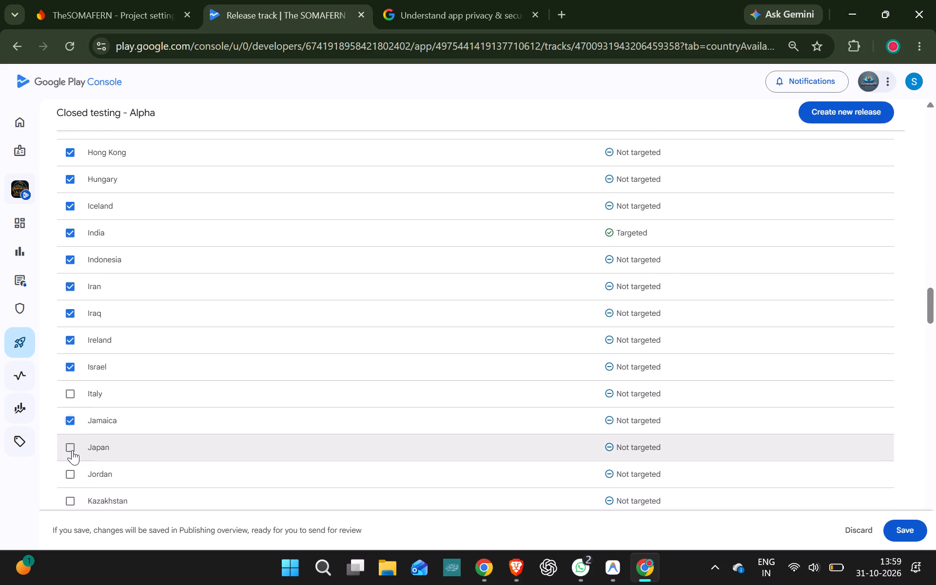
pyautogui.click(81, 483)
pyautogui.click(85, 414)
pyautogui.click(100, 388)
pyautogui.scroll(-1, 104, 430)
pyautogui.click(68, 292)
pyautogui.click(70, 308)
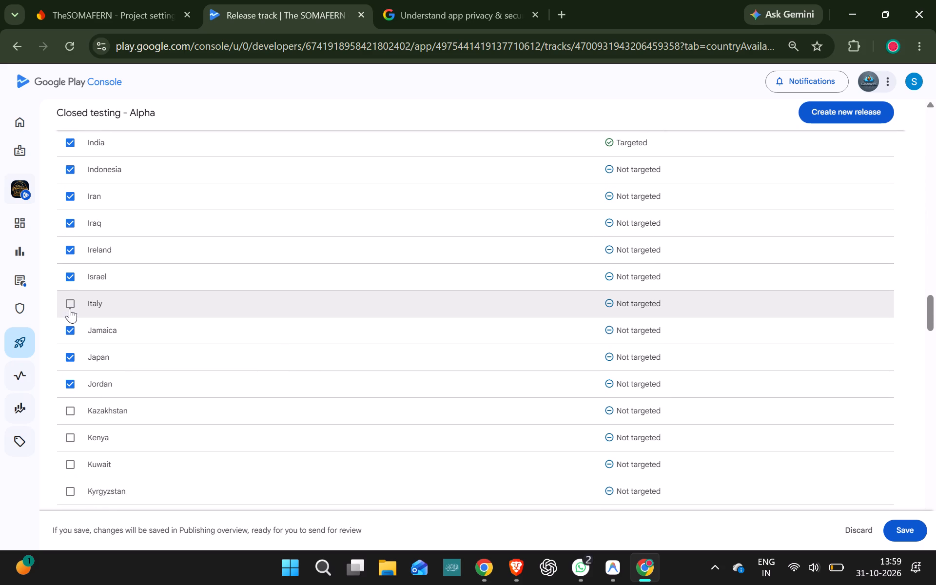
# Select Kazakhstan, Kenya, Kuwait, Kyrgyzstan, Laos, Latvia and Lebanon as target countries.
pyautogui.click(66, 410)
pyautogui.click(72, 442)
pyautogui.click(61, 468)
pyautogui.scroll(-3, 61, 468)
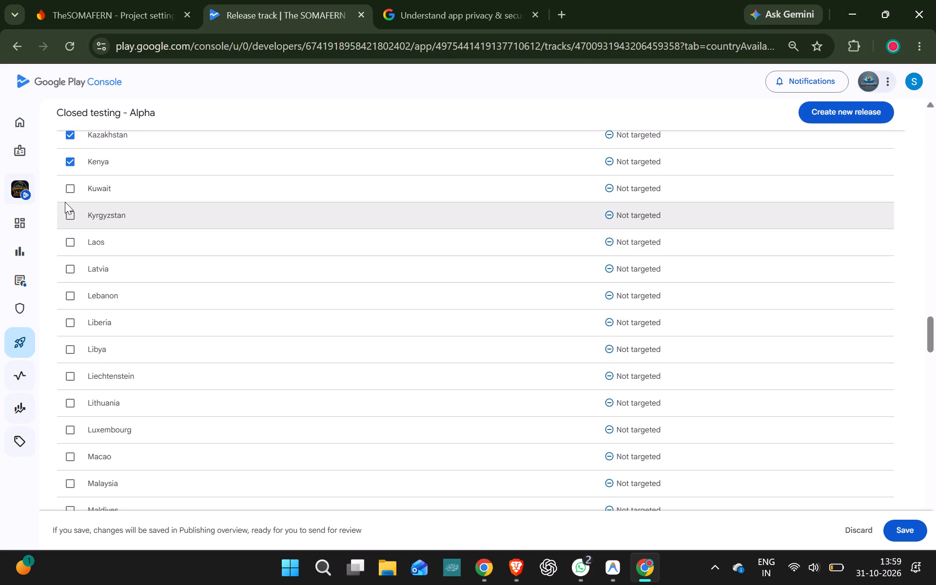
pyautogui.click(72, 199)
pyautogui.click(72, 219)
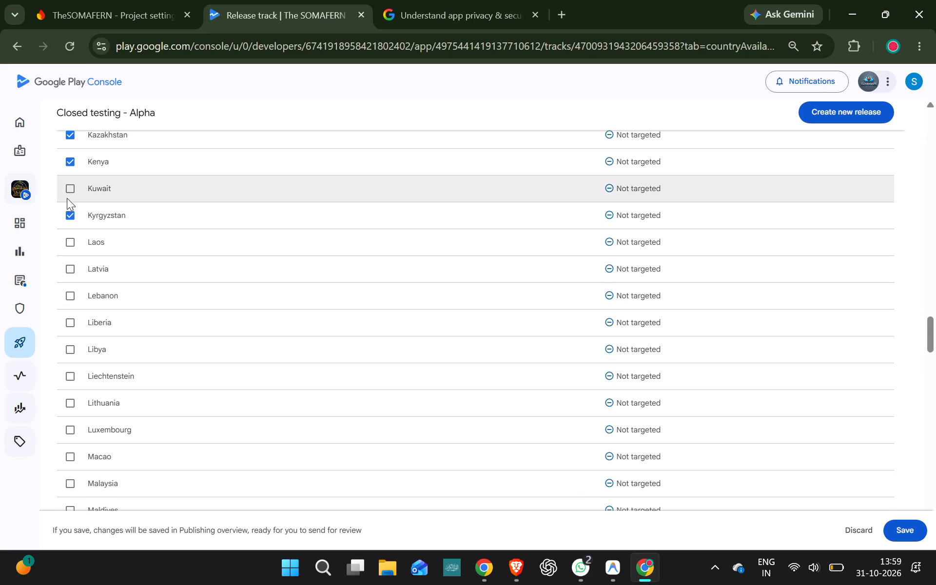
pyautogui.click(69, 194)
pyautogui.click(72, 243)
pyautogui.click(70, 279)
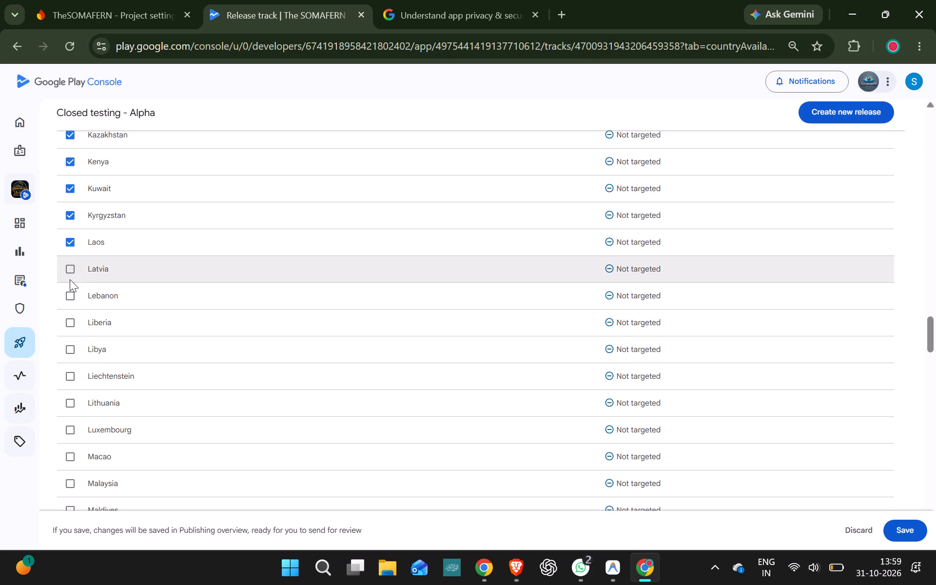
pyautogui.click(69, 268)
pyautogui.click(67, 301)
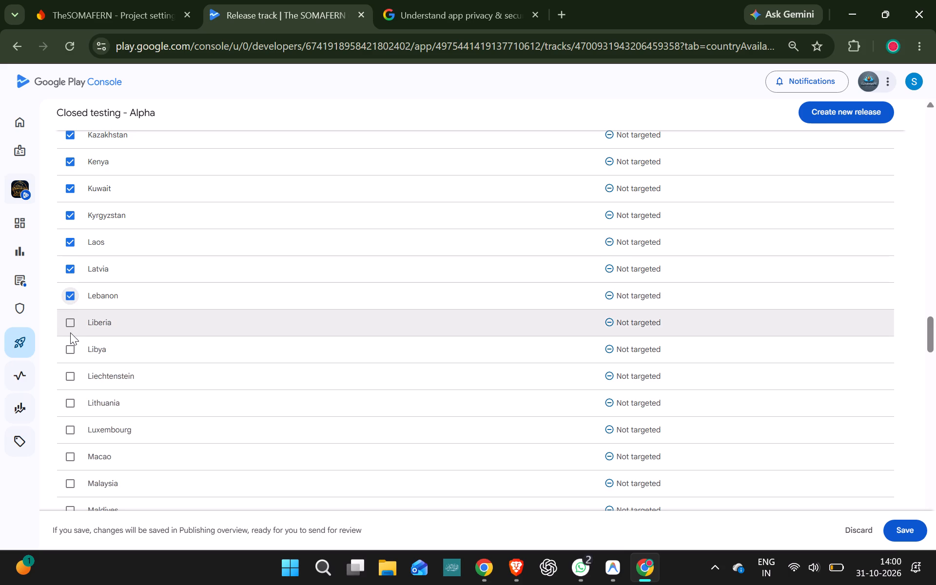
# Select Liberia, Libya, Liechtenstein, Lithuania and Luxembourg as target countries.
pyautogui.click(70, 332)
pyautogui.click(70, 316)
pyautogui.click(69, 350)
pyautogui.click(70, 373)
pyautogui.click(71, 408)
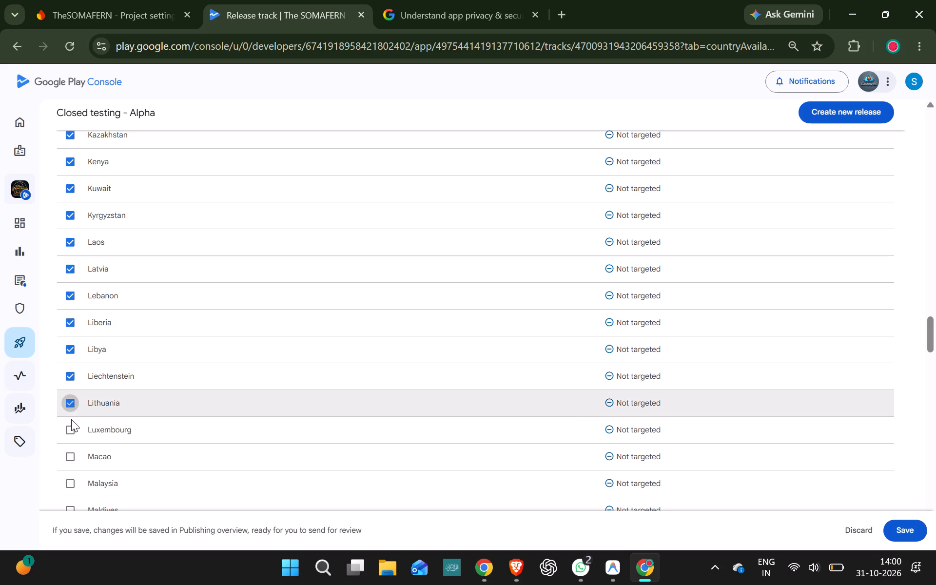
pyautogui.click(72, 429)
# Select Macao, Malaysia, Maldives, Mali, Malta, Mauritius and Mexico as target countries.
pyautogui.scroll(-4, 72, 429)
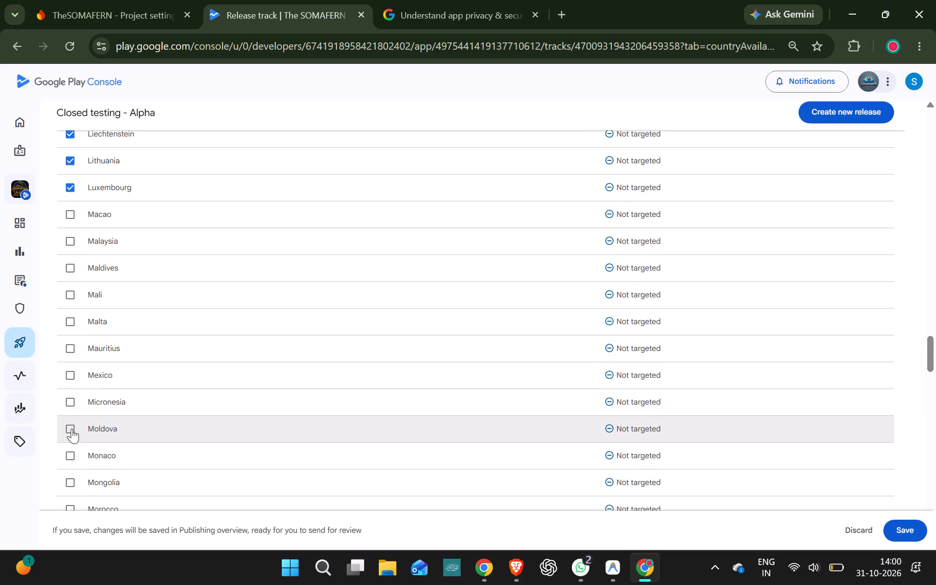
pyautogui.click(73, 214)
pyautogui.click(70, 245)
pyautogui.click(70, 279)
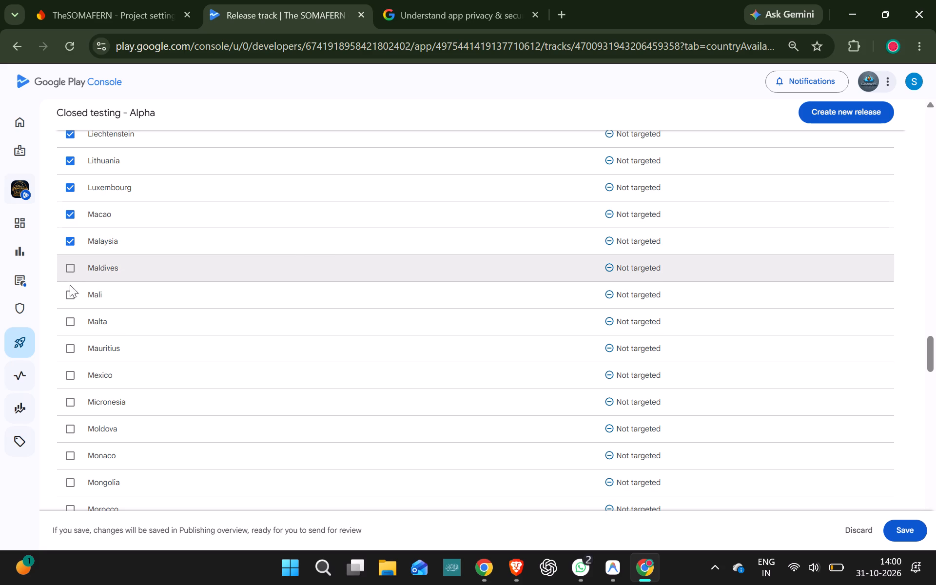
pyautogui.click(67, 293)
pyautogui.click(67, 268)
pyautogui.click(67, 320)
pyautogui.click(70, 352)
pyautogui.click(72, 371)
# Select Romania, Qatar, Portugal, Poland, Philippines, Peru, Paraguay, Papua New Guinea and Panama as target countries.
pyautogui.scroll(-6, 72, 371)
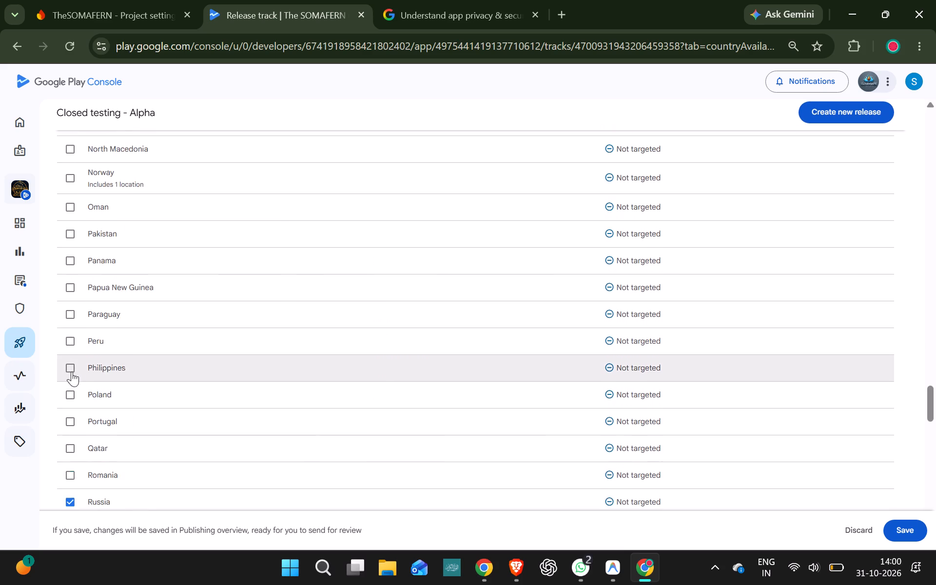
pyautogui.scroll(-1, 72, 371)
pyautogui.click(71, 375)
pyautogui.click(70, 354)
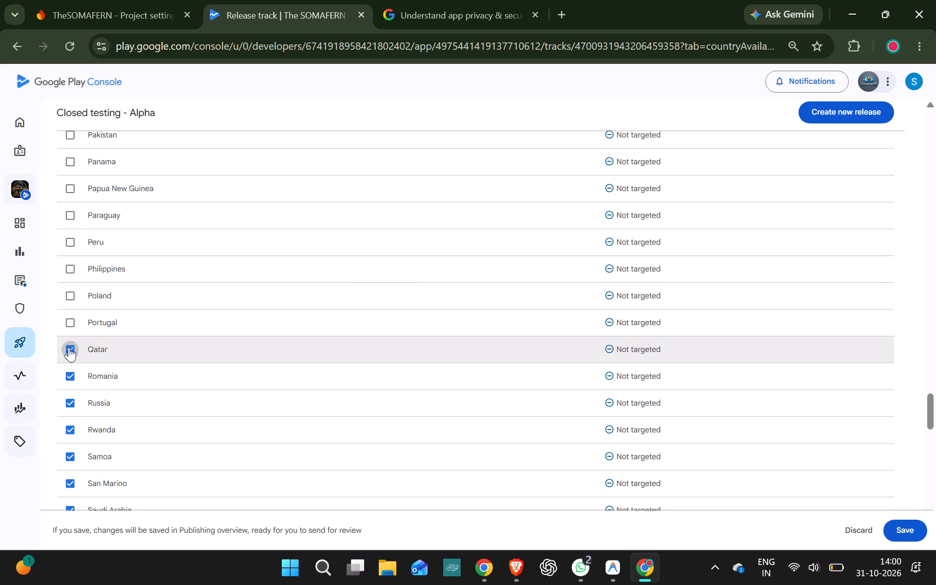
pyautogui.click(73, 321)
pyautogui.click(74, 287)
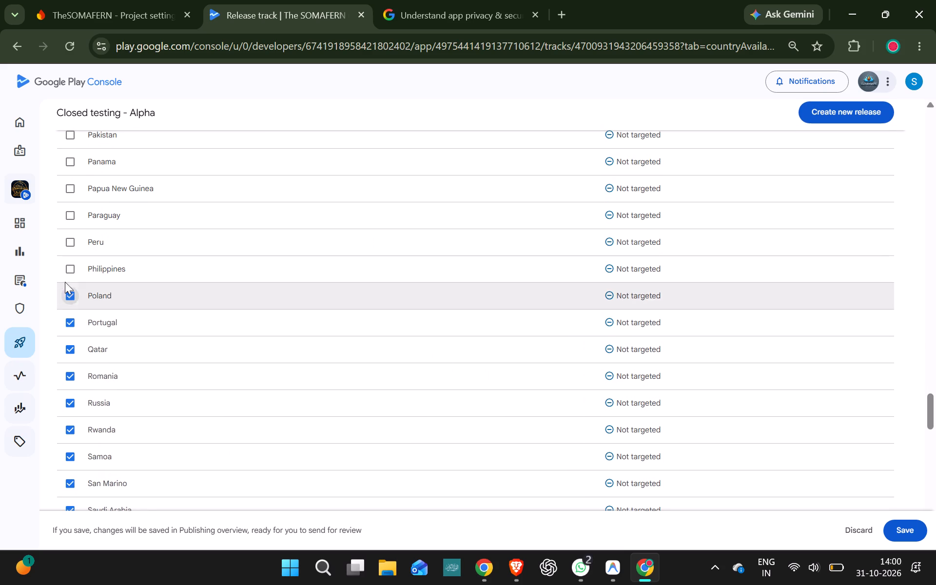
pyautogui.click(67, 275)
pyautogui.click(74, 235)
pyautogui.click(76, 205)
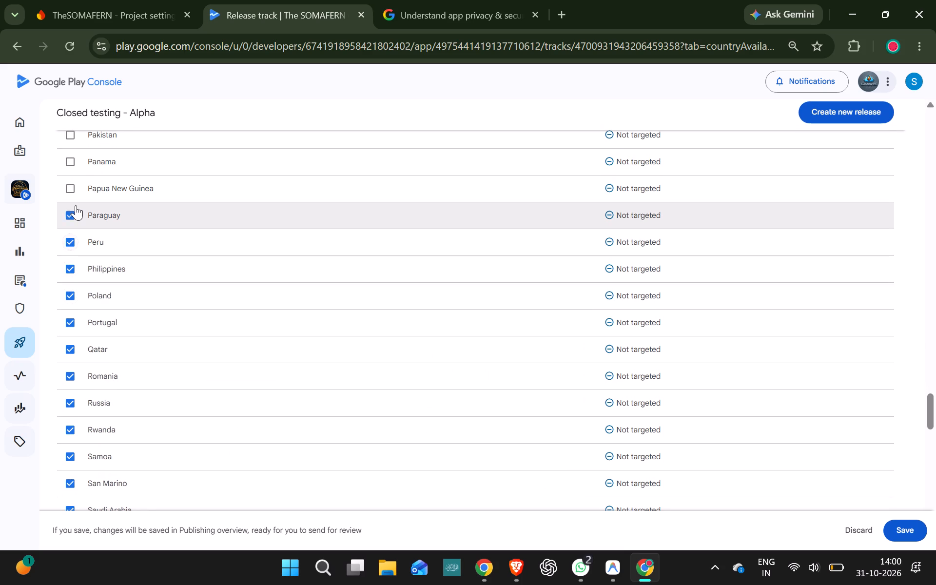
pyautogui.click(70, 182)
pyautogui.click(70, 161)
# Select Pakistan, Oman, Norway and North Macedonia as target countries.
pyautogui.scroll(1, 70, 161)
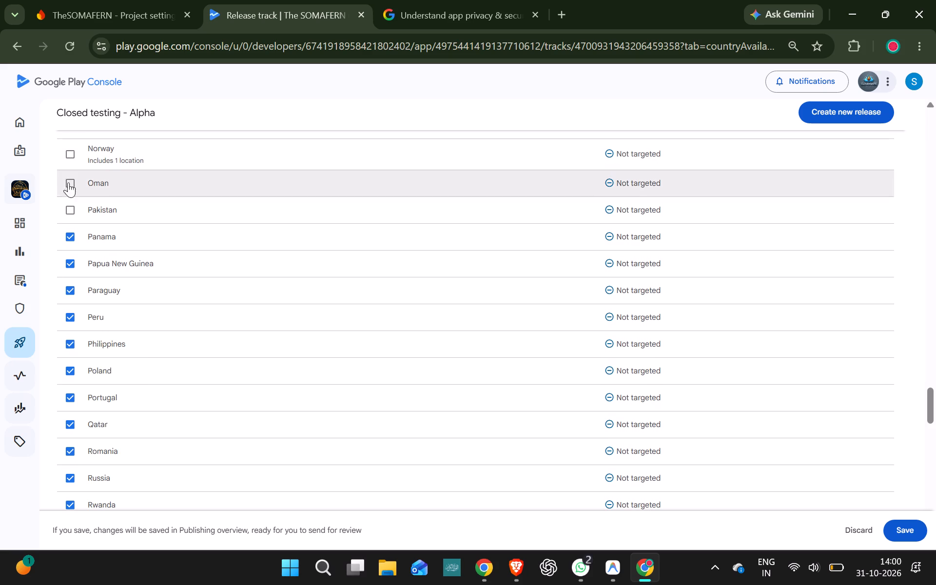
pyautogui.click(68, 209)
pyautogui.click(67, 184)
pyautogui.scroll(1, 67, 184)
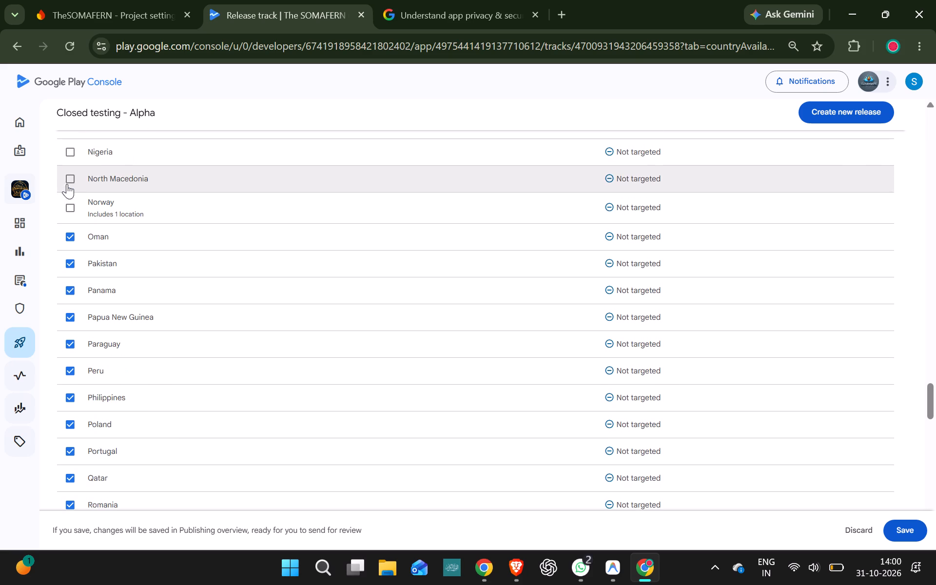
pyautogui.click(70, 211)
pyautogui.click(67, 178)
# Select Nigeria, Niger, Nicaragua, New Zealand, Netherlands and Nepal as target countries.
pyautogui.scroll(2, 67, 178)
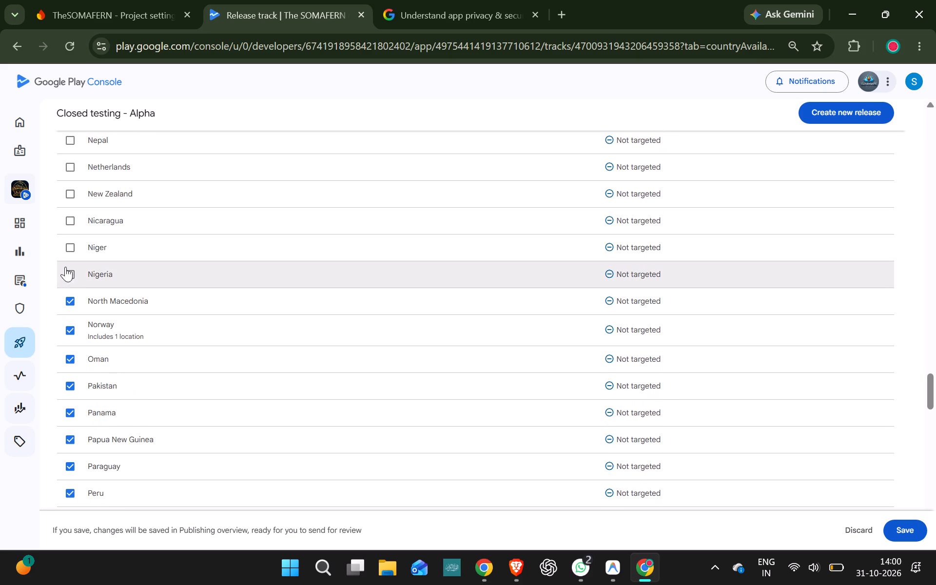
pyautogui.click(68, 275)
pyautogui.click(64, 245)
pyautogui.click(66, 223)
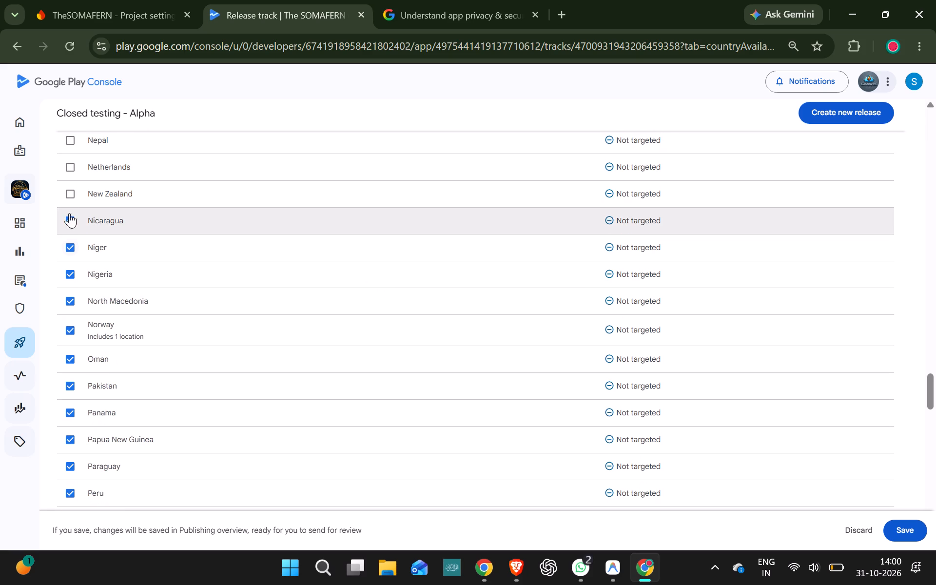
pyautogui.click(66, 199)
pyautogui.click(70, 170)
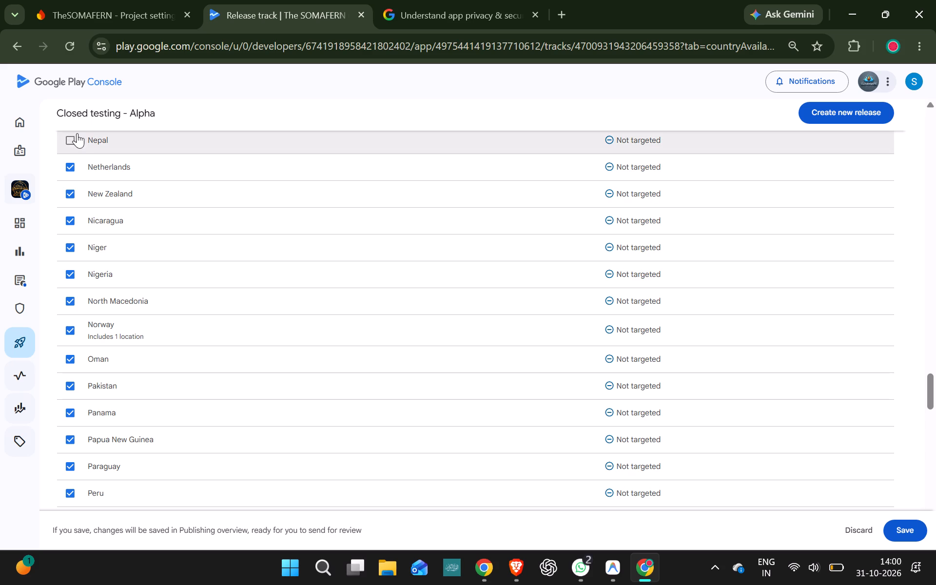
pyautogui.click(77, 136)
# Select the skipped Micronesia, Moldova, Monaco, Mongolia, Morocco, Mozambique, Myanmar (Burma) and Namibia as target countries.
pyautogui.scroll(3, 77, 136)
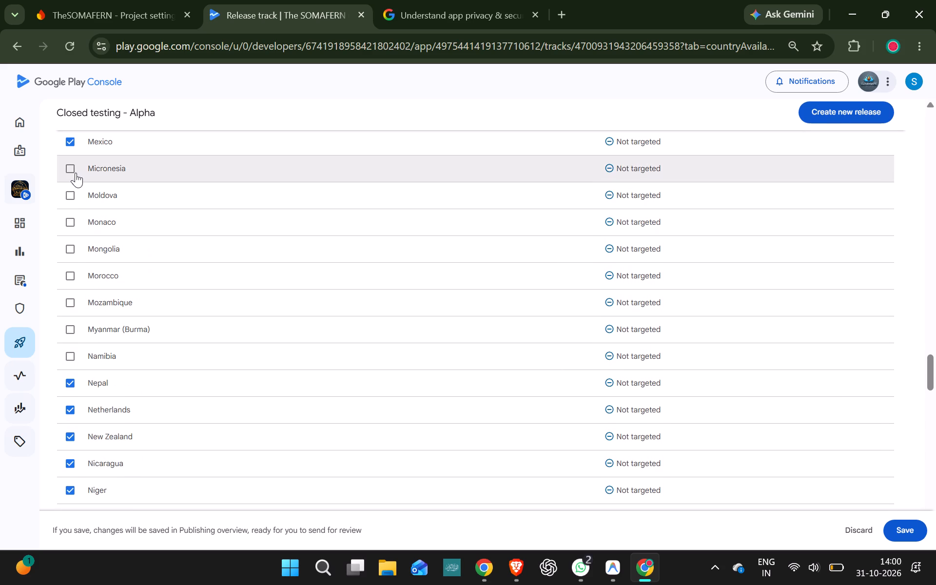
pyautogui.click(69, 170)
pyautogui.click(65, 192)
pyautogui.click(69, 220)
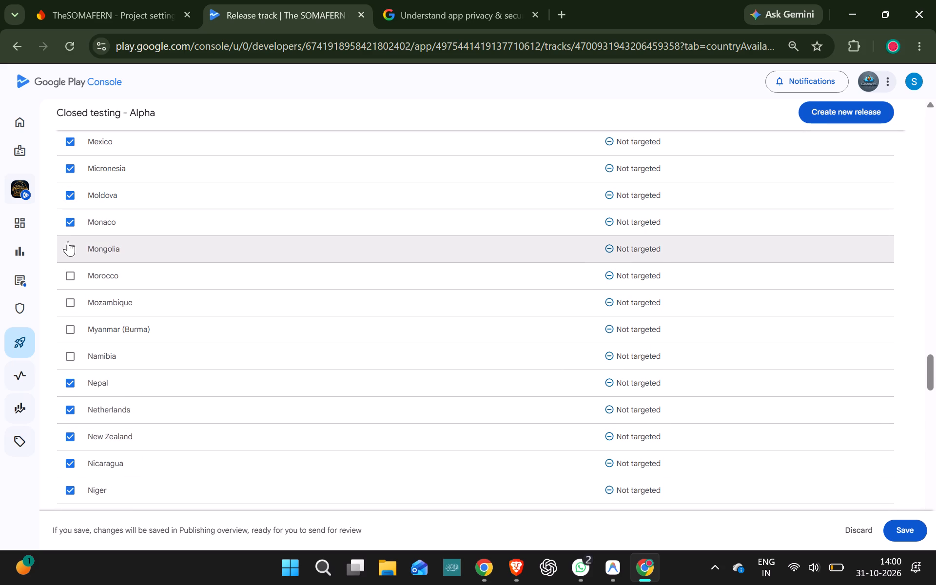
pyautogui.click(68, 247)
pyautogui.click(71, 279)
pyautogui.click(68, 300)
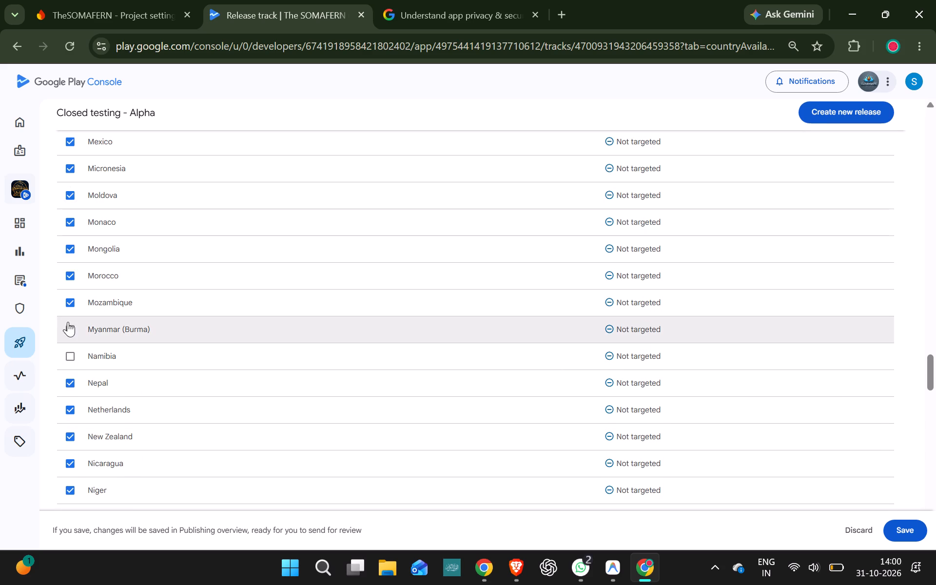
pyautogui.click(68, 323)
pyautogui.click(67, 359)
# Check the country list for gaps, save the country selection and go to Publishing overview.
pyautogui.scroll(-4, 175, 385)
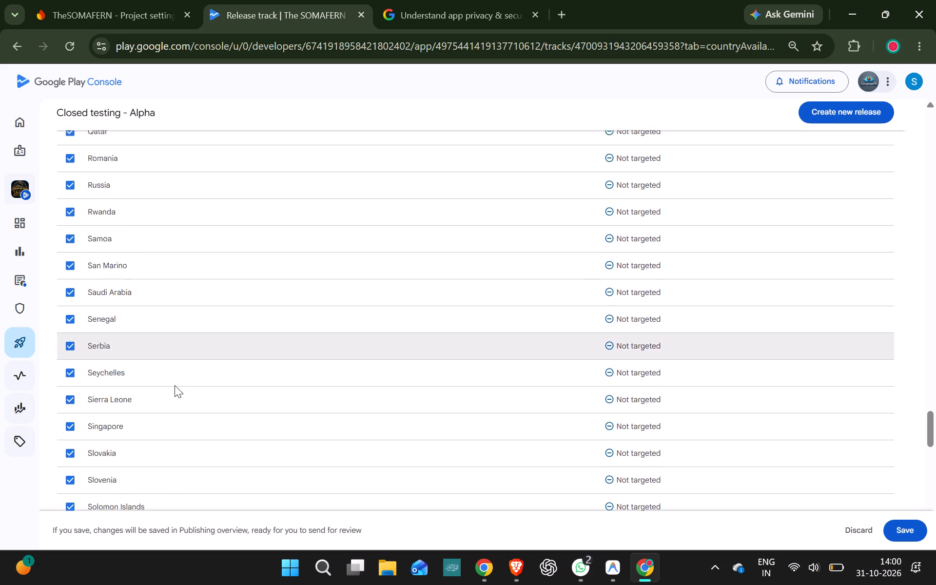
pyautogui.scroll(-7, 175, 385)
pyautogui.scroll(9, 175, 385)
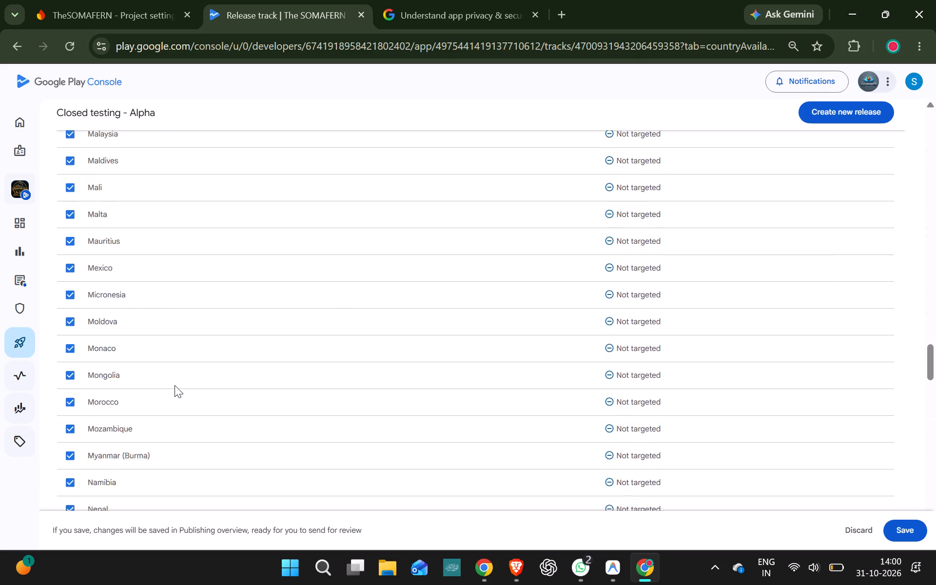
pyautogui.scroll(3, 175, 385)
pyautogui.scroll(-1, 175, 385)
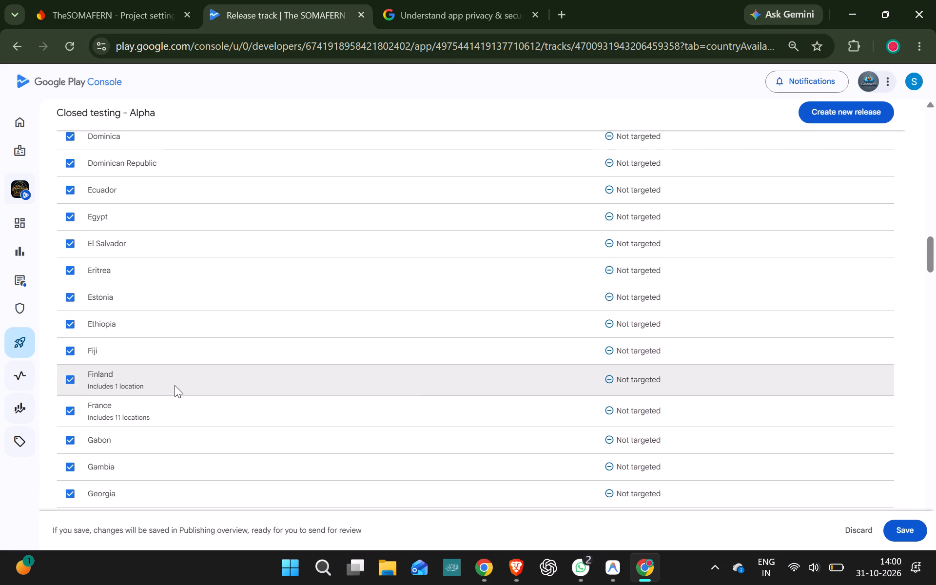
pyautogui.scroll(2, 175, 385)
pyautogui.click(903, 530)
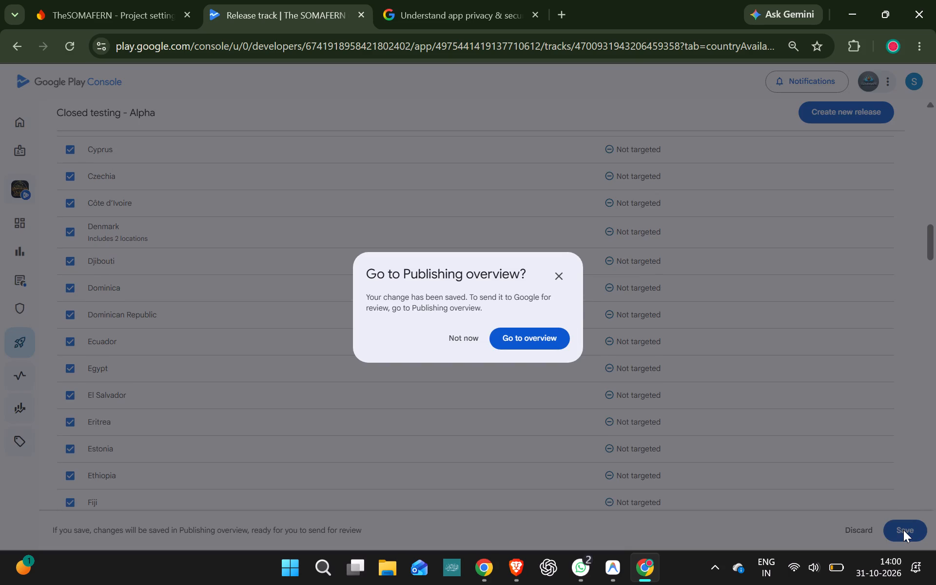
pyautogui.click(551, 333)
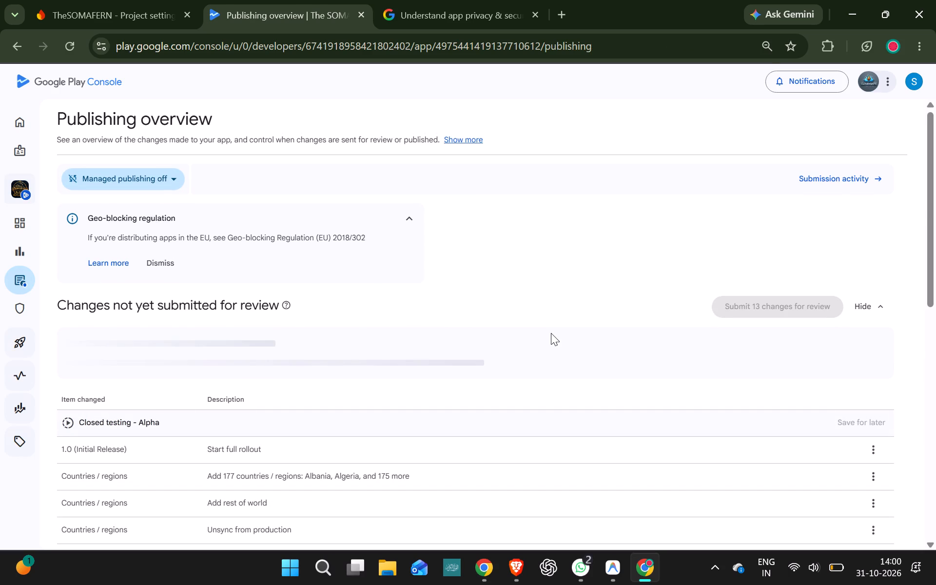
# Review the changes not yet submitted and open the Alpha track's countries from the "Unsync from production" item.
pyautogui.scroll(-1, 551, 331)
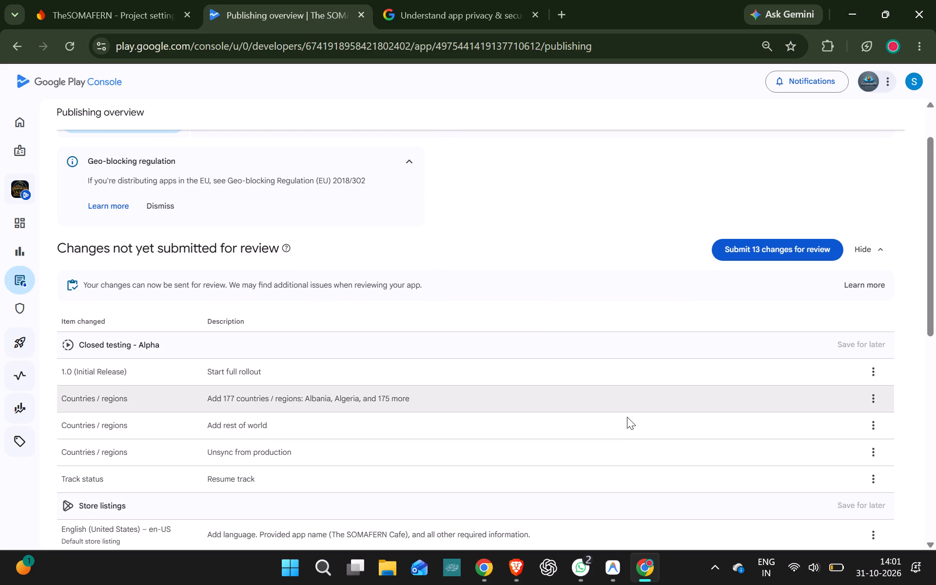
pyautogui.click(720, 463)
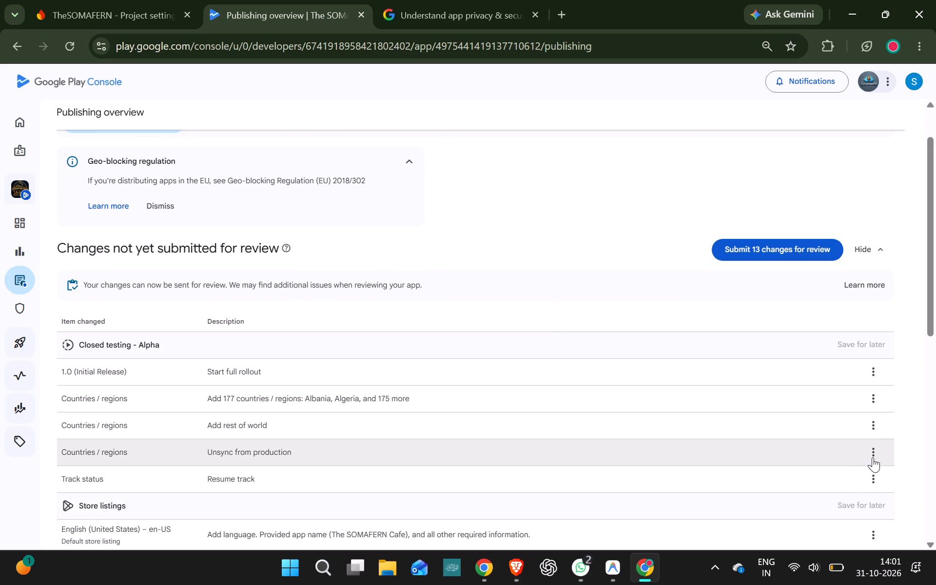
pyautogui.click(873, 458)
pyautogui.click(888, 491)
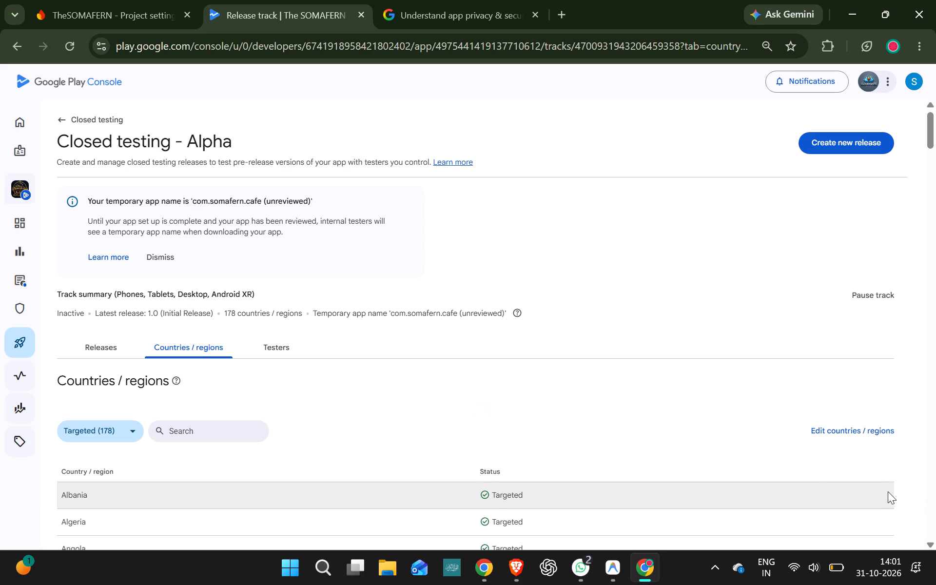
pyautogui.scroll(-1, 775, 448)
# Review the Alpha track's tester settings and its releases, and return to the available tester email lists.
pyautogui.click(293, 365)
pyautogui.click(282, 351)
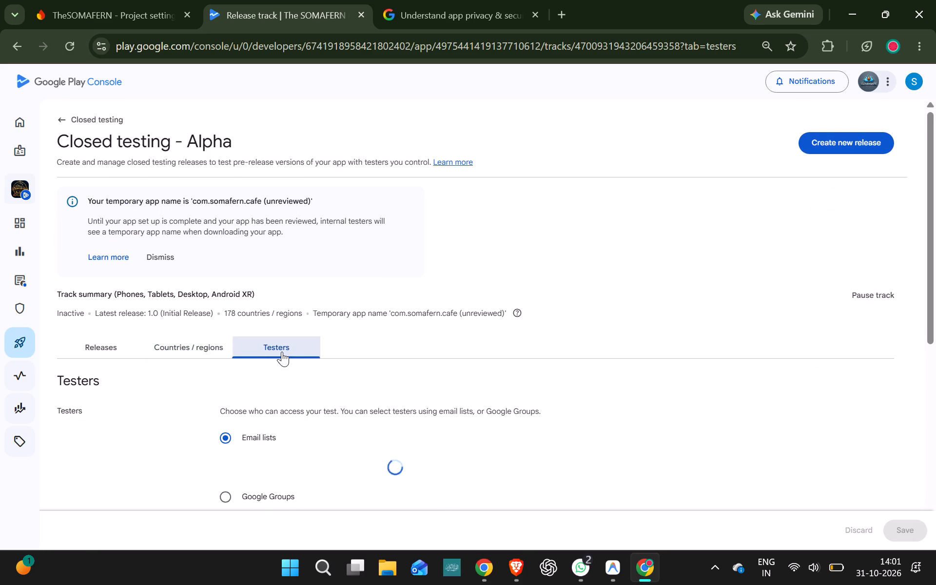
pyautogui.scroll(-4, 282, 351)
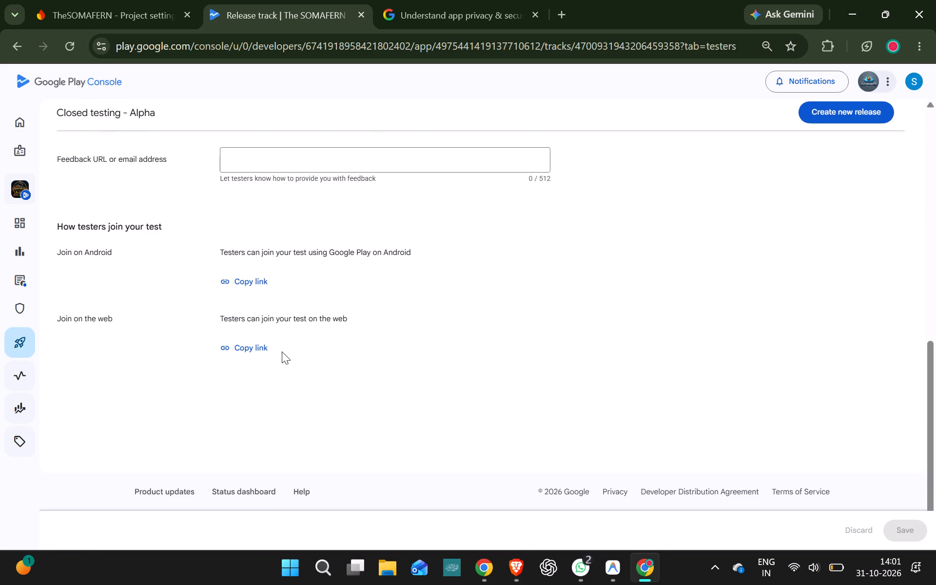
pyautogui.scroll(1, 123, 202)
pyautogui.click(104, 268)
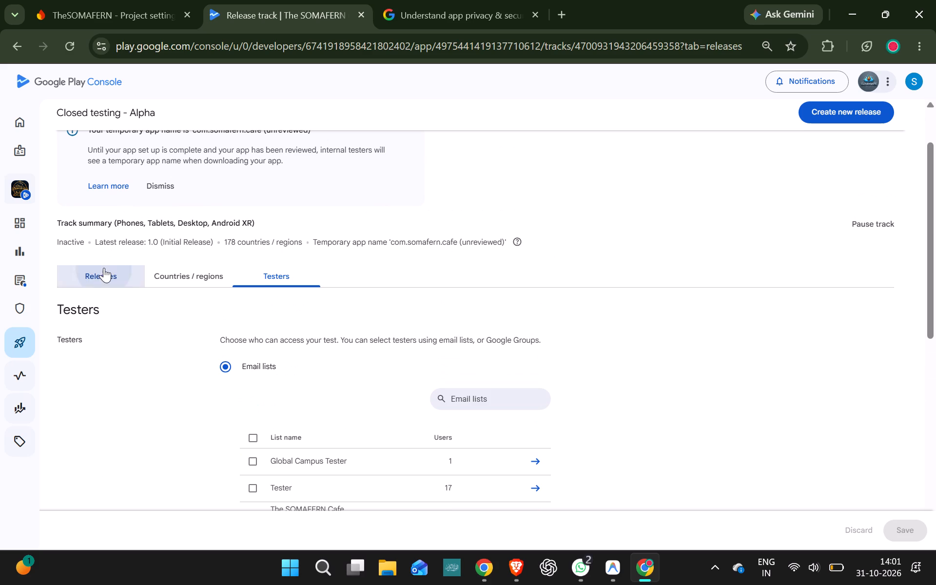
pyautogui.scroll(-3, 273, 411)
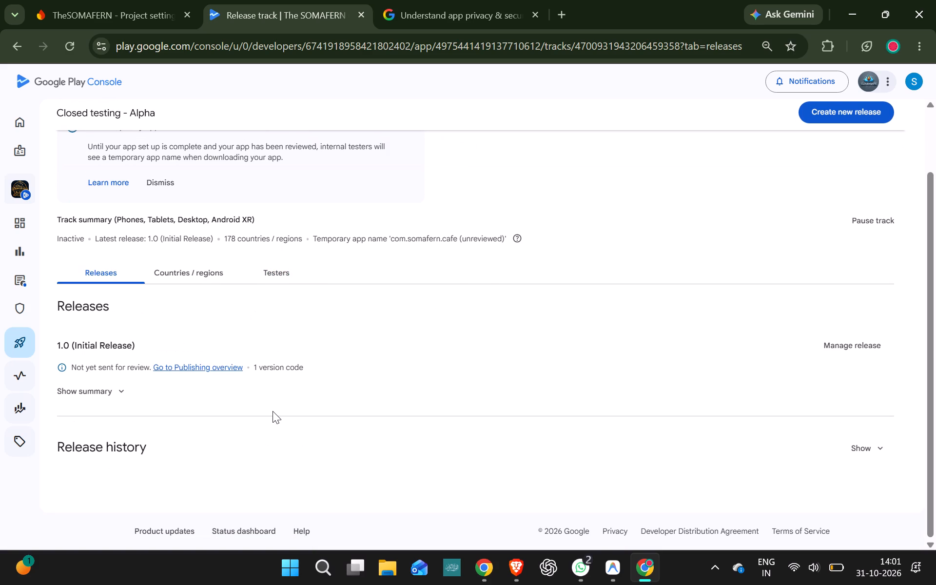
pyautogui.scroll(-1, 273, 411)
pyautogui.click(287, 281)
pyautogui.scroll(-1, 411, 371)
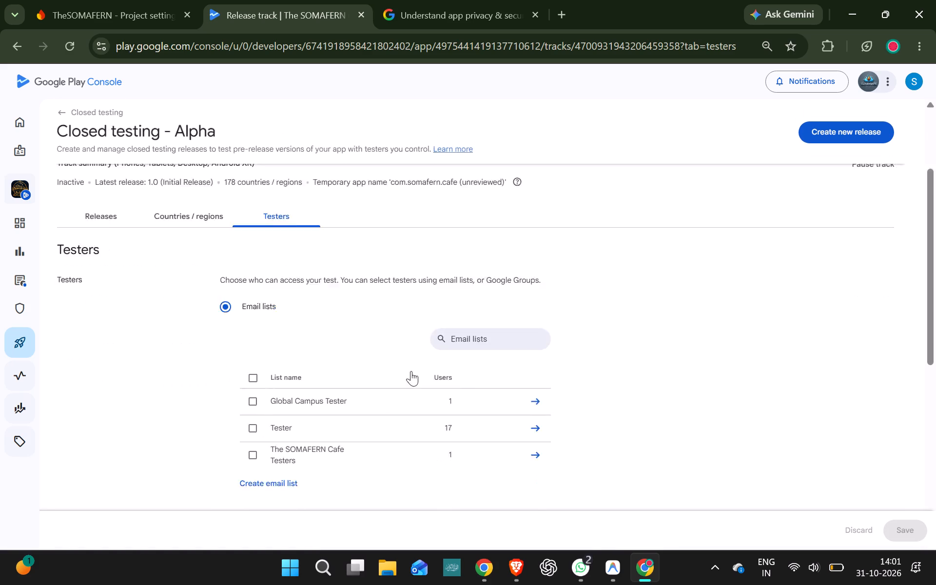
pyautogui.scroll(-1, 411, 371)
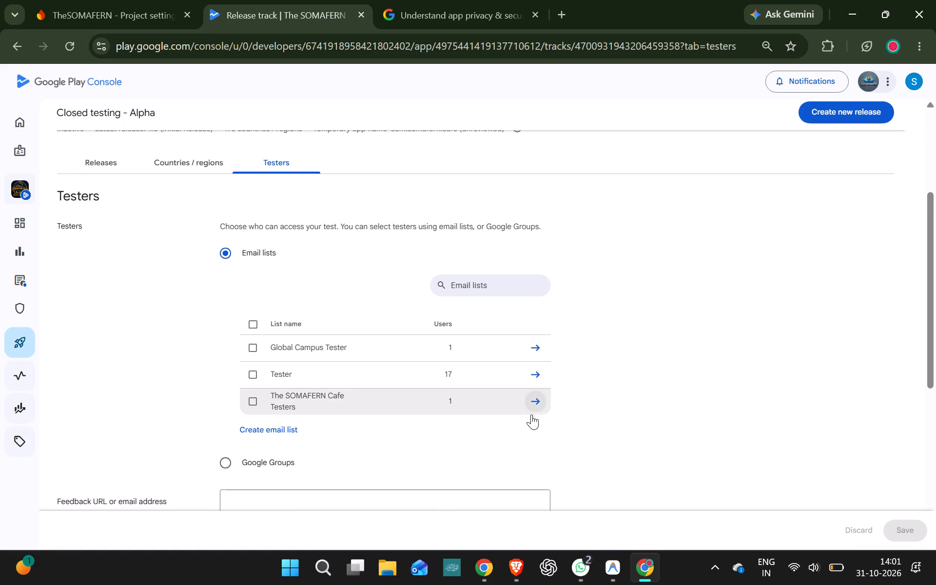
# Examine the email addresses in the "Tester" and "Global Campus Tester" lists, closing each list without changes.
pyautogui.click(541, 380)
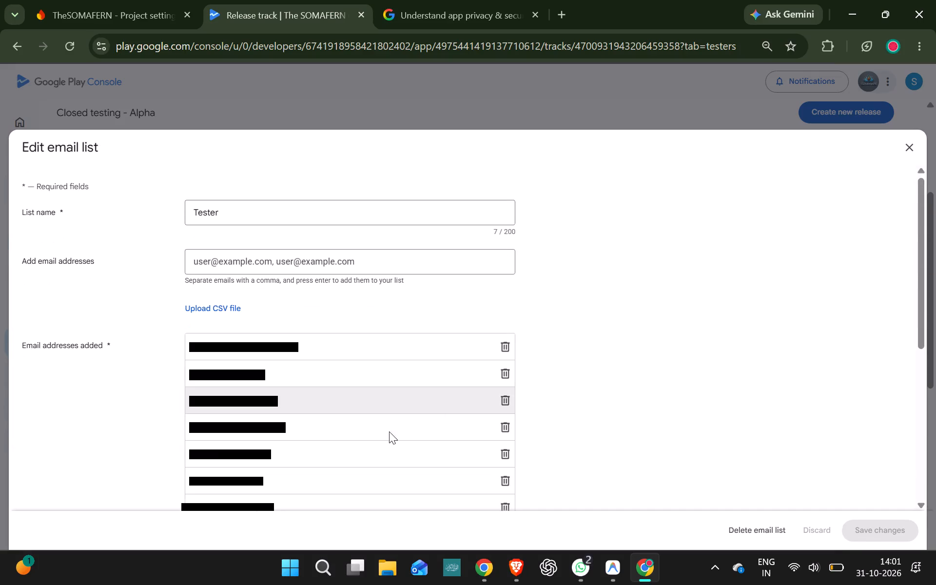
pyautogui.scroll(-1, 351, 470)
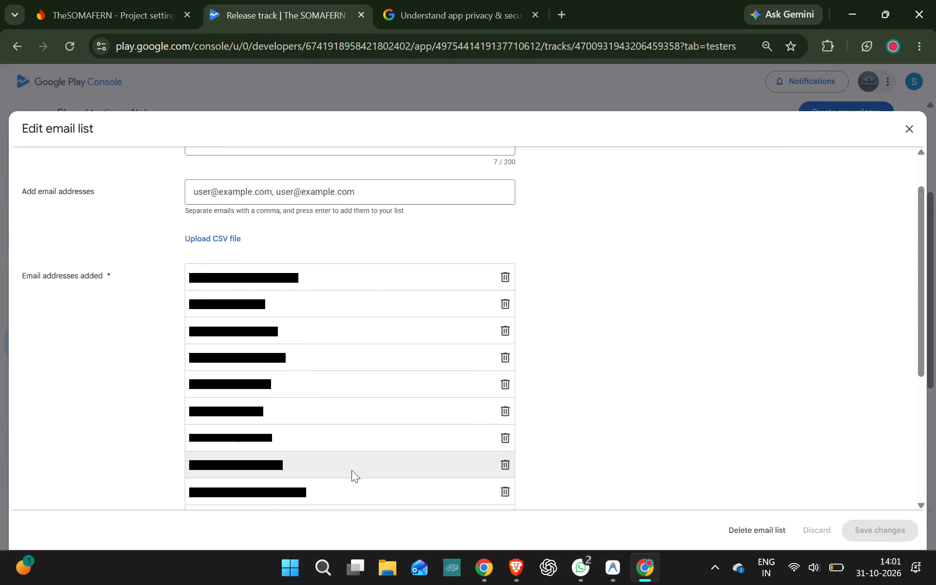
pyautogui.scroll(-2, 351, 470)
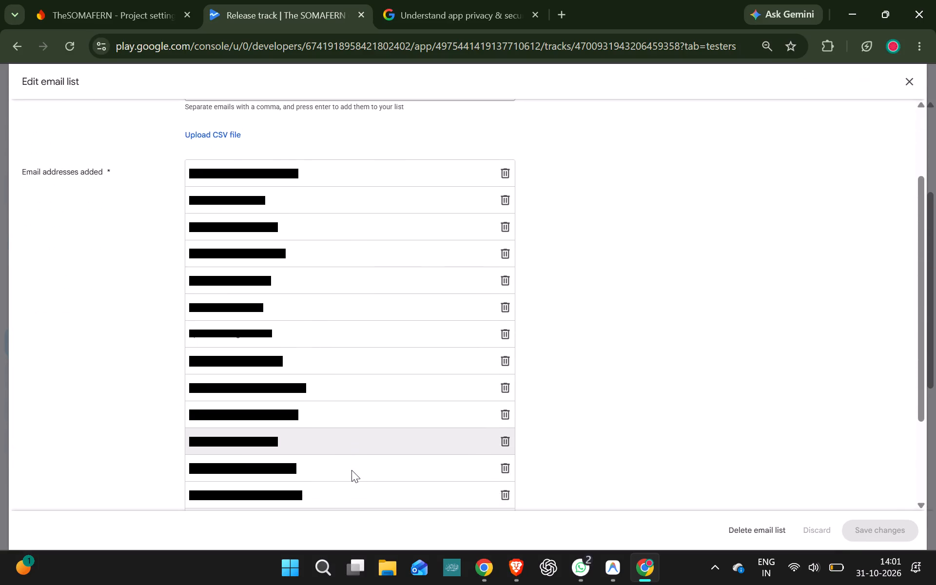
pyautogui.scroll(-2, 351, 470)
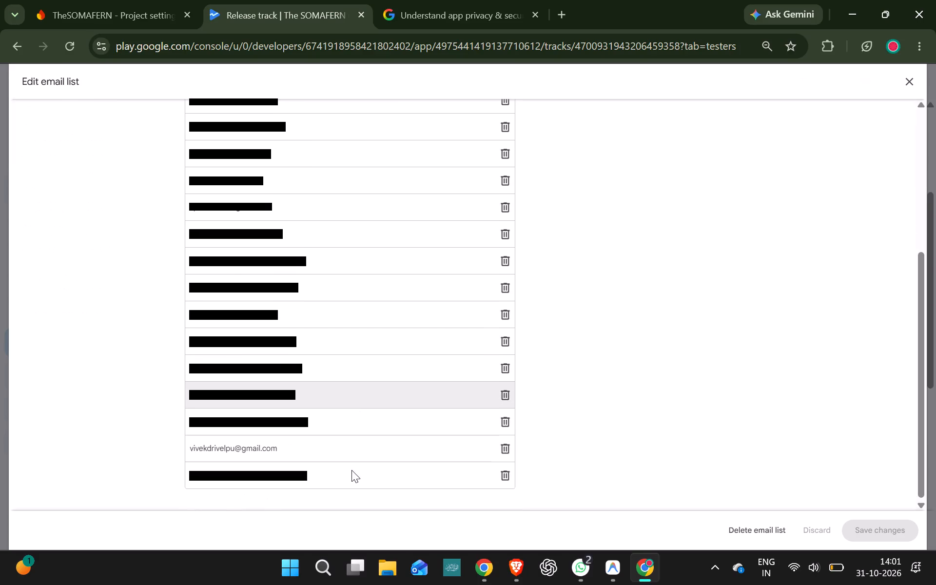
pyautogui.scroll(-1, 351, 470)
pyautogui.scroll(3, 351, 470)
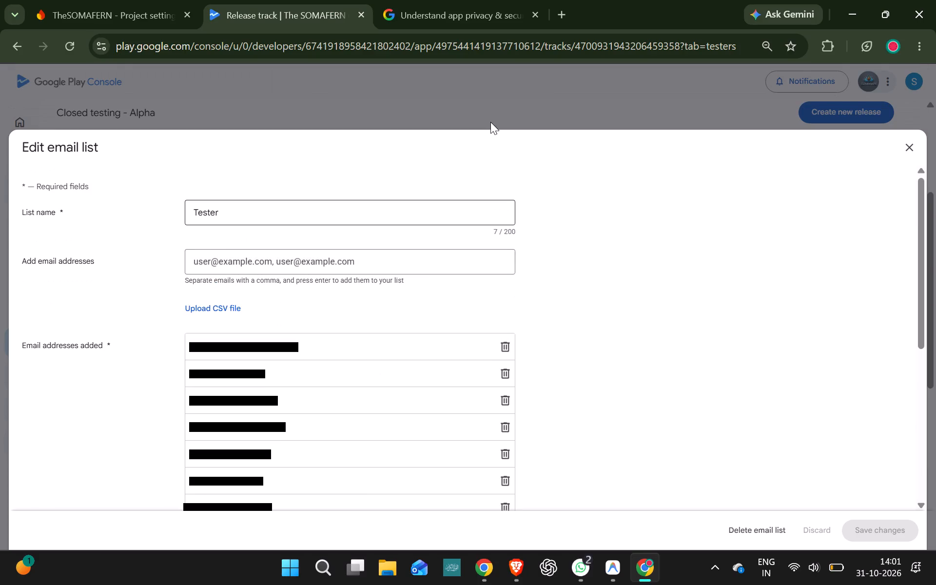
pyautogui.click(507, 108)
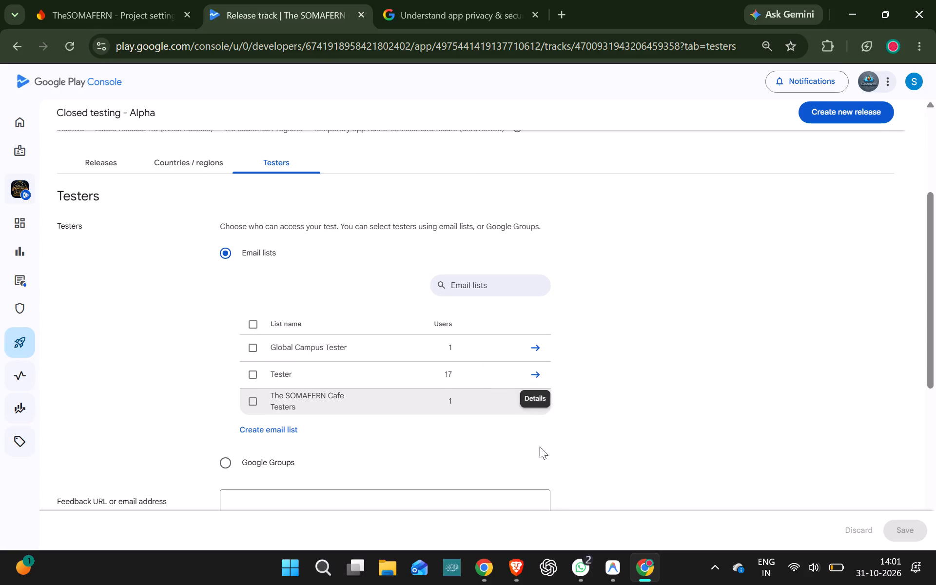
pyautogui.click(534, 352)
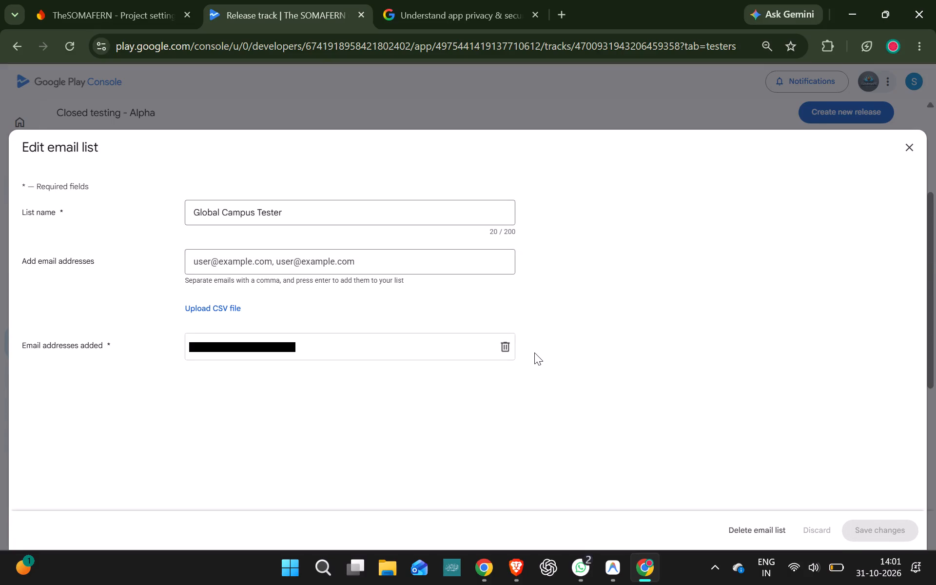
pyautogui.click(560, 117)
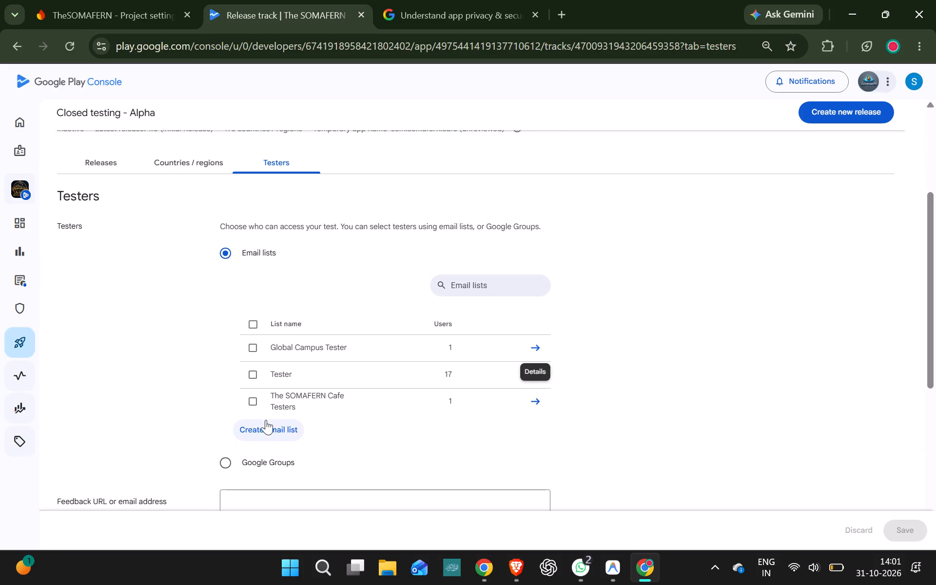
# Start a new tester email list for the Alpha track and name it "Cafe Testers List".
pyautogui.click(277, 431)
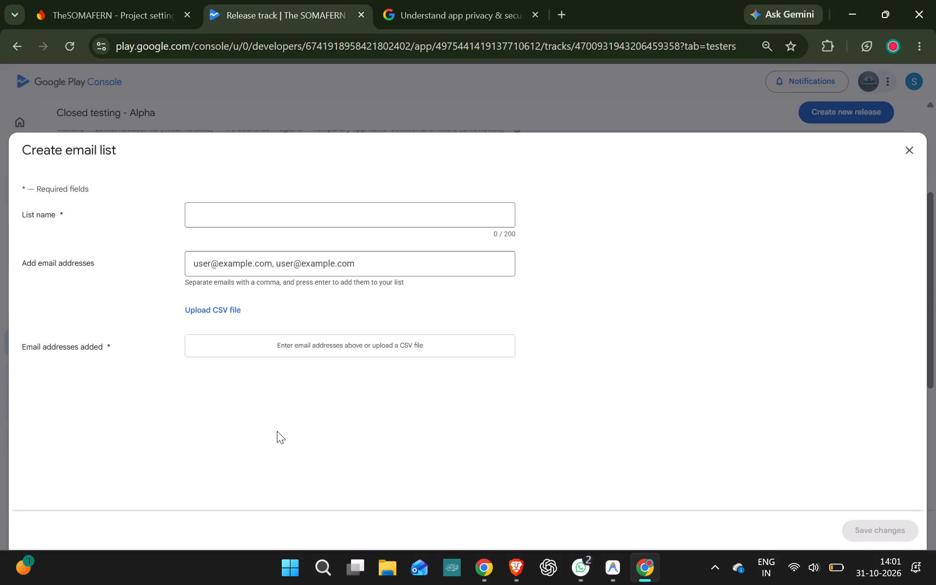
pyautogui.click(265, 208)
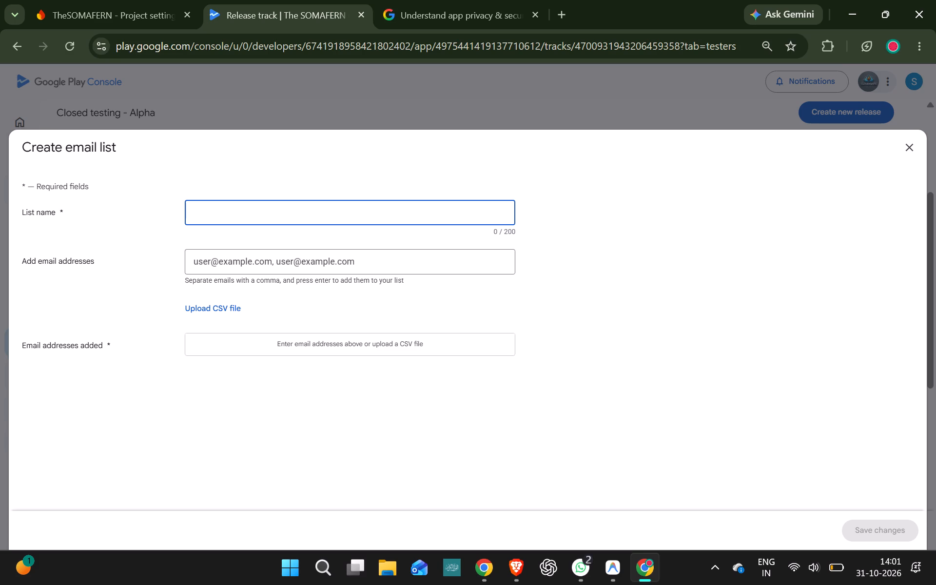
pyautogui.press('c')
pyautogui.press('a')
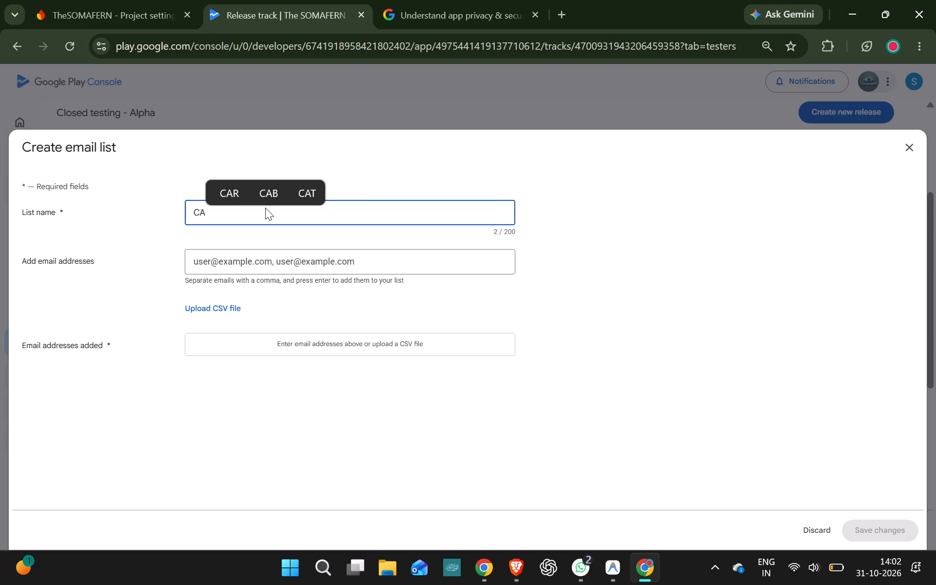
pyautogui.press('BackSpace')
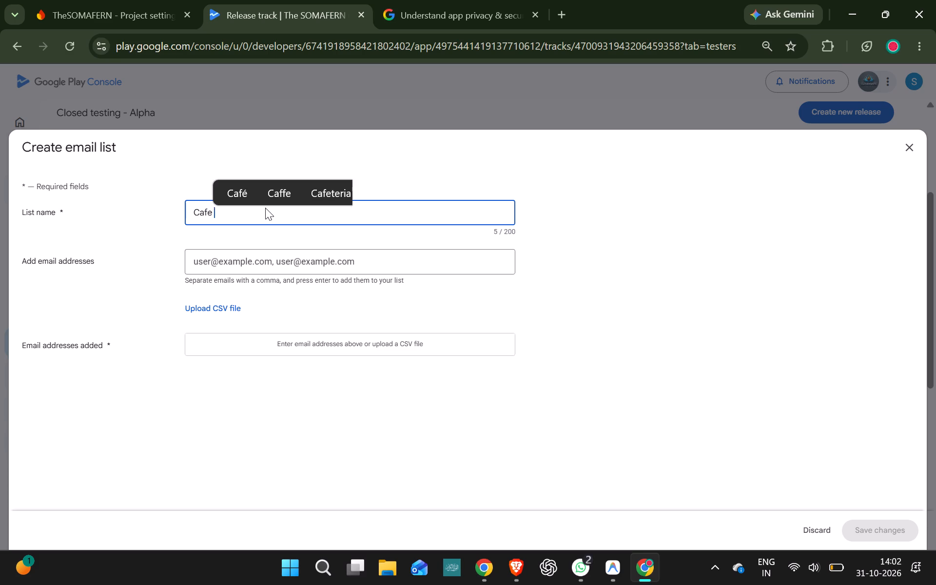
pyautogui.press('t')
pyautogui.write('esters')
pyautogui.press('space')
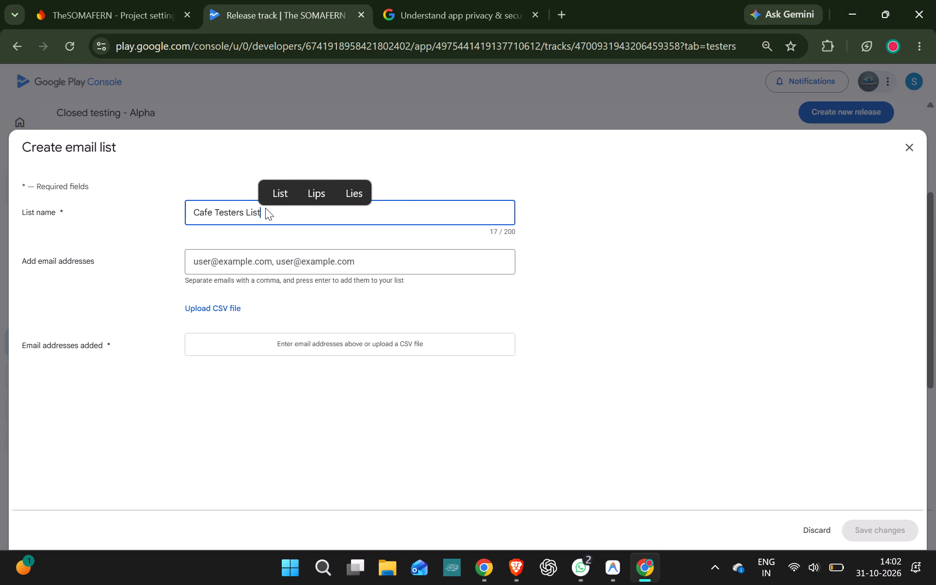
pyautogui.click(739, 267)
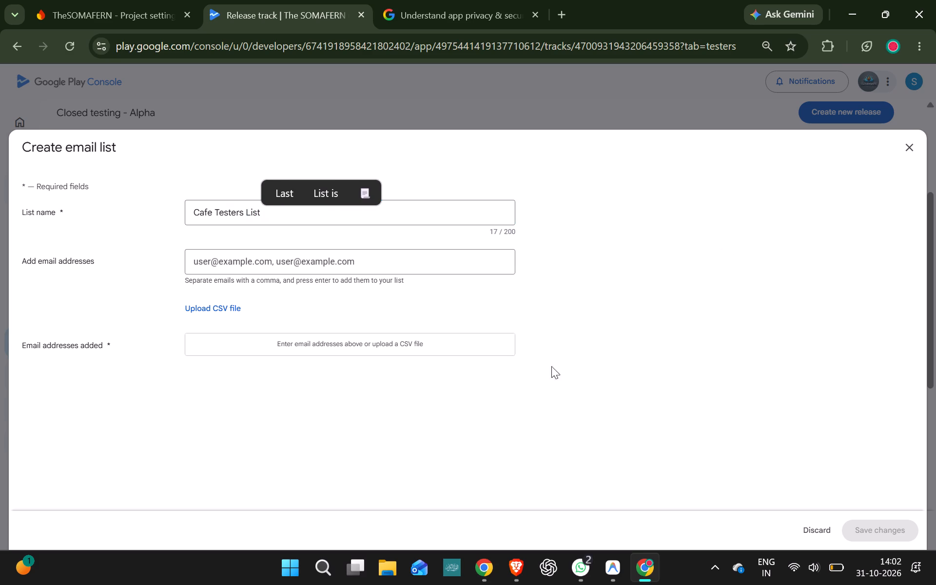
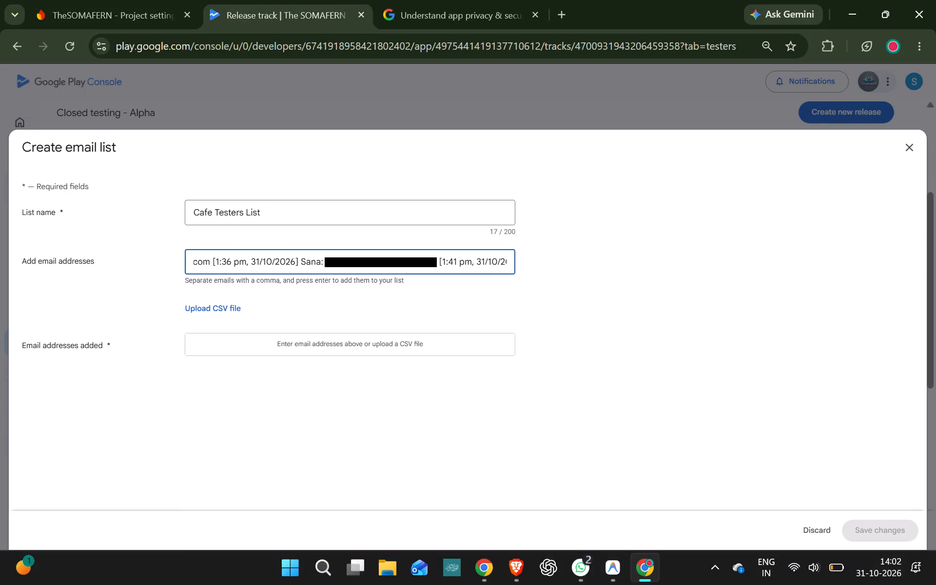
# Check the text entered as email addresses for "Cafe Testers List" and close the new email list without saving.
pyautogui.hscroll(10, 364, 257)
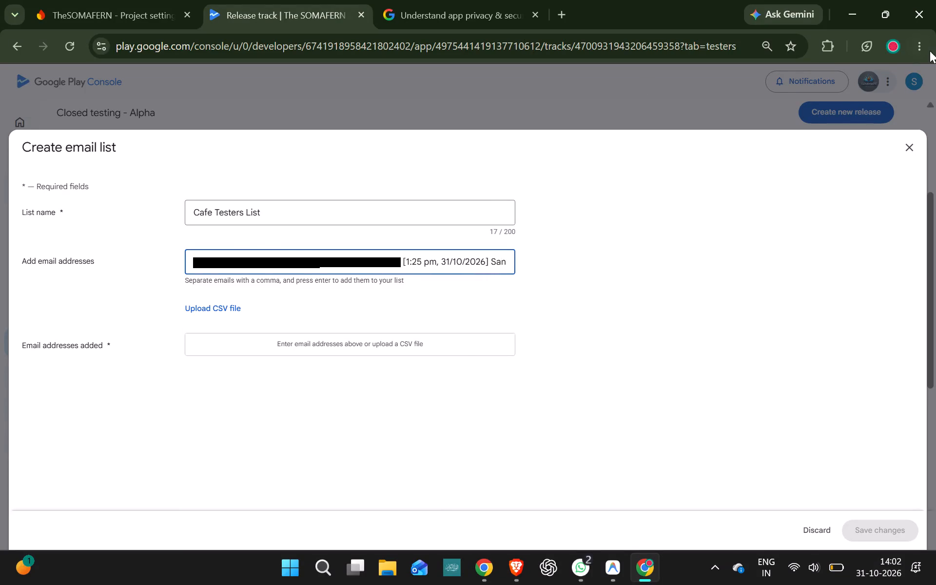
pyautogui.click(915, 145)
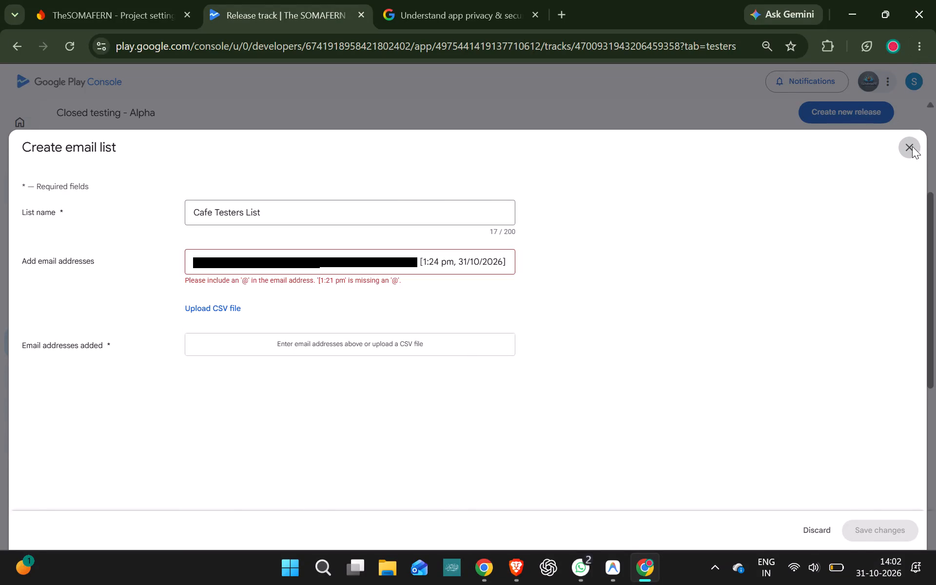
# Review the Alpha track's Testers page, including its email lists, feedback field and the links for joining the test.
pyautogui.scroll(-3, 348, 172)
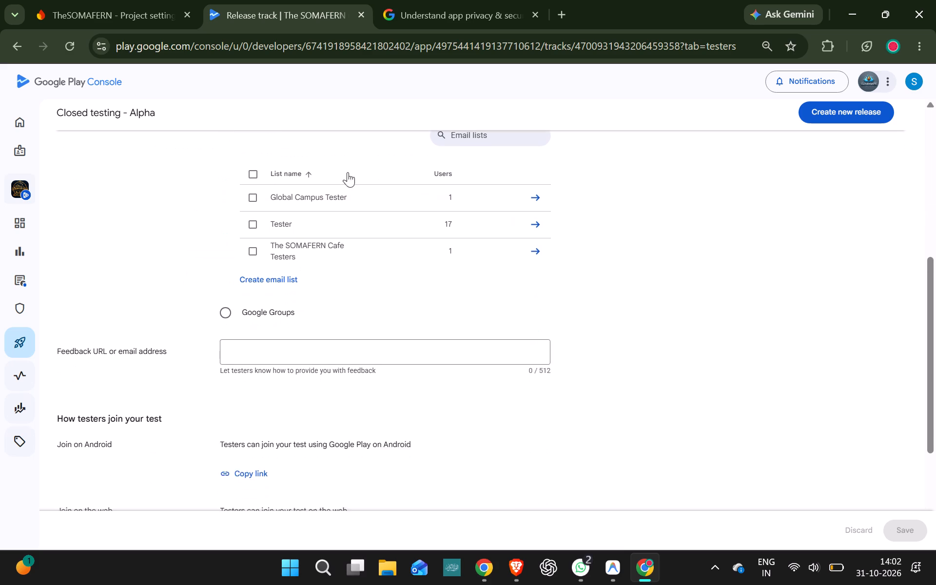
pyautogui.scroll(-1, 348, 172)
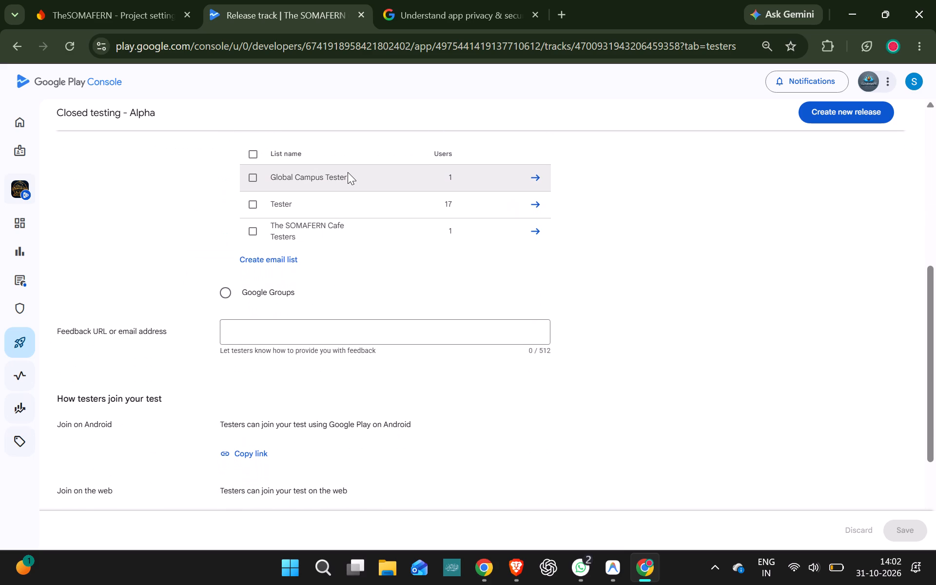
pyautogui.scroll(-1, 348, 172)
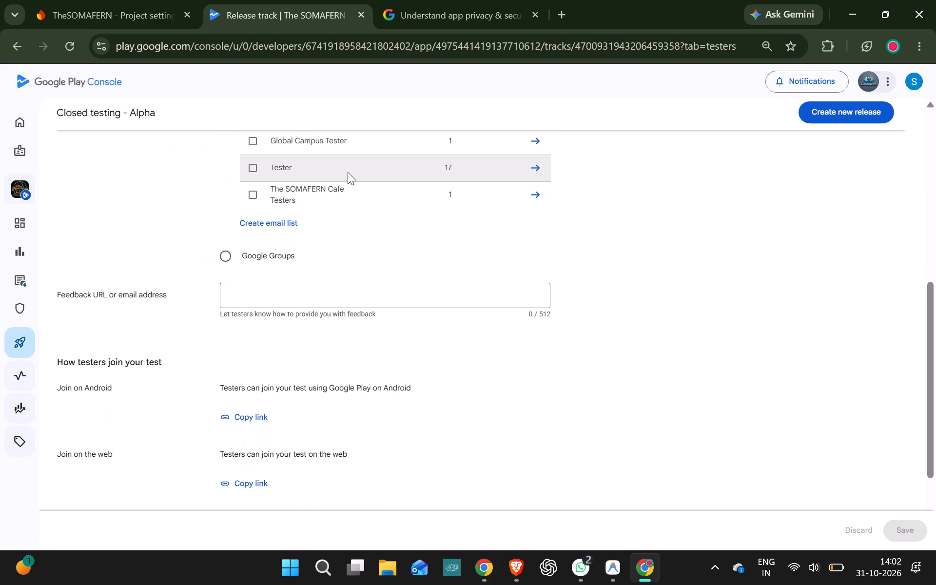
pyautogui.scroll(-1, 348, 172)
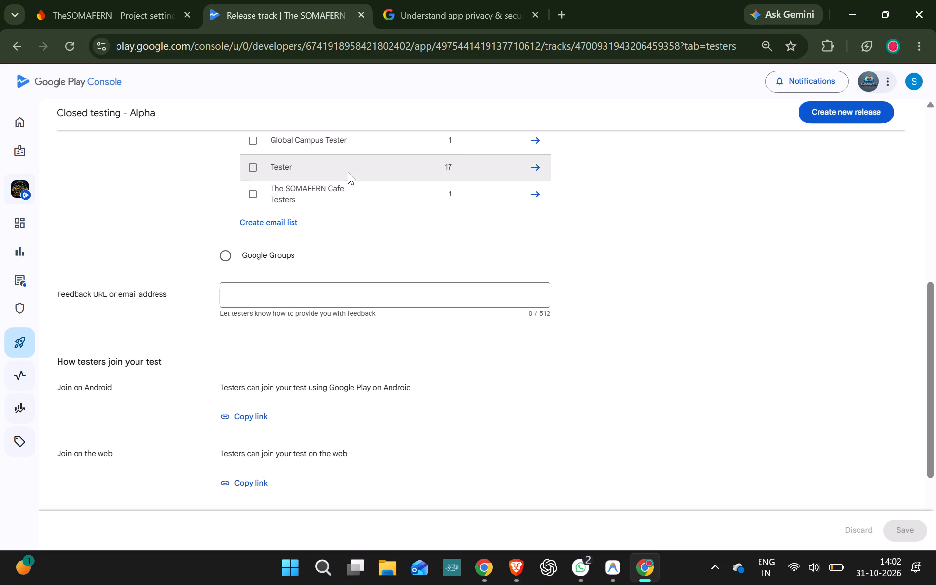
pyautogui.scroll(-4, 348, 172)
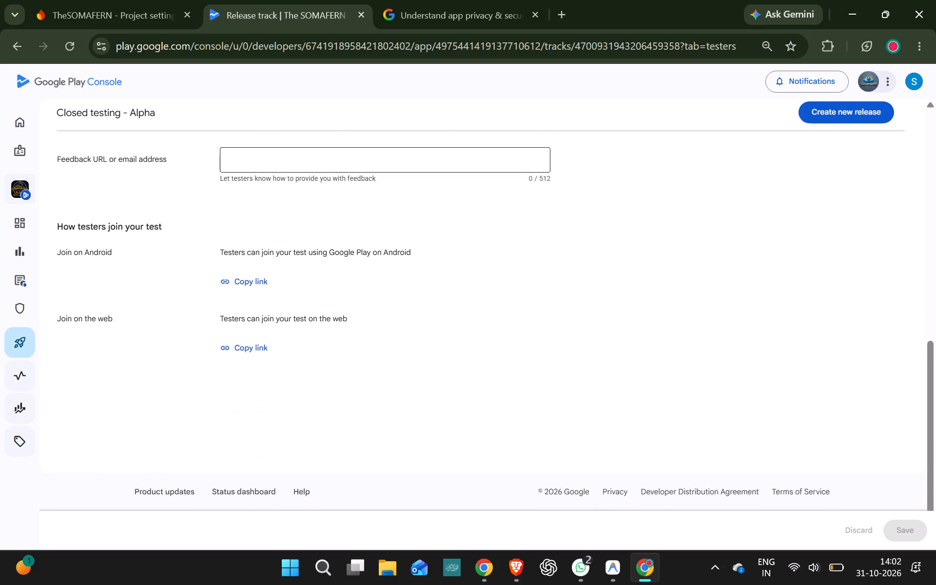
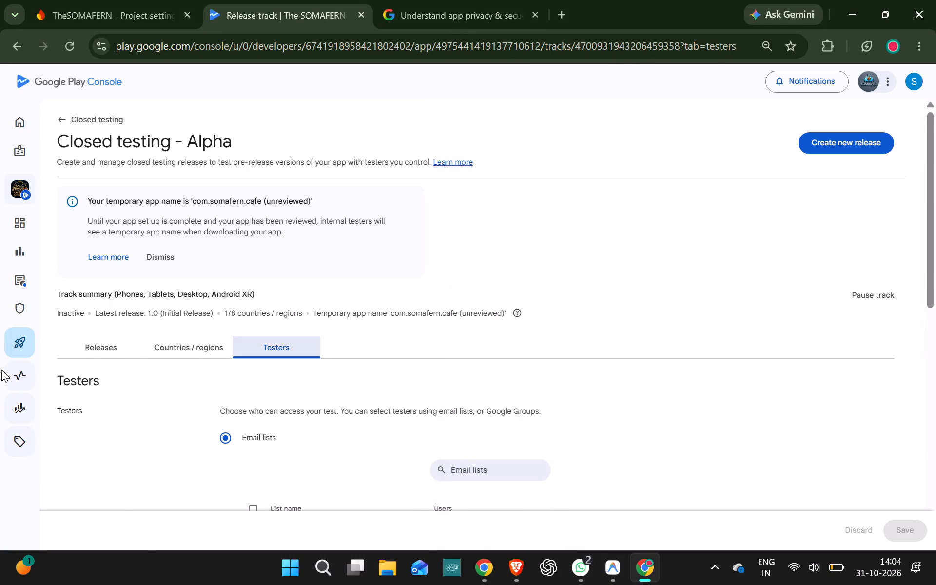
pyautogui.scroll(-1, 85, 433)
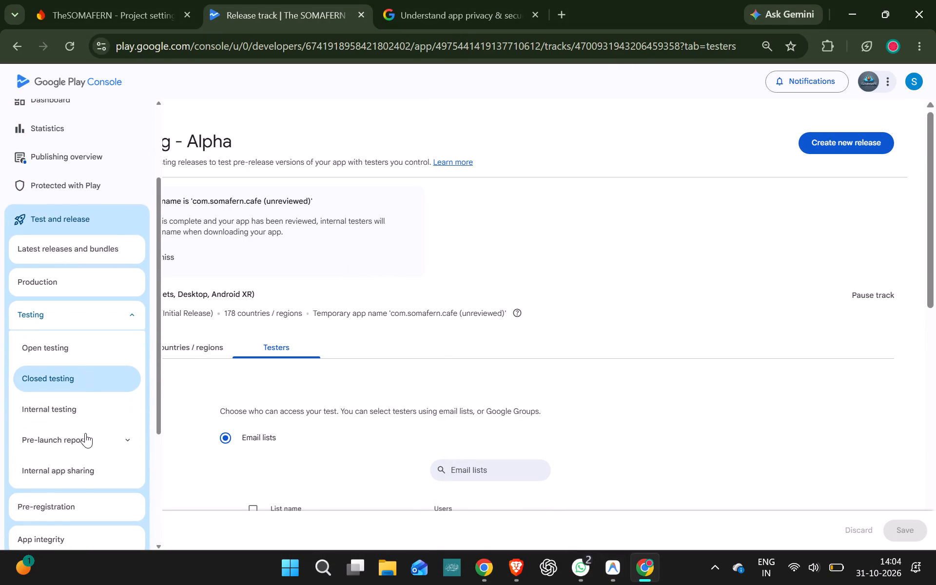
pyautogui.scroll(-2, 85, 433)
pyautogui.scroll(-1, 90, 393)
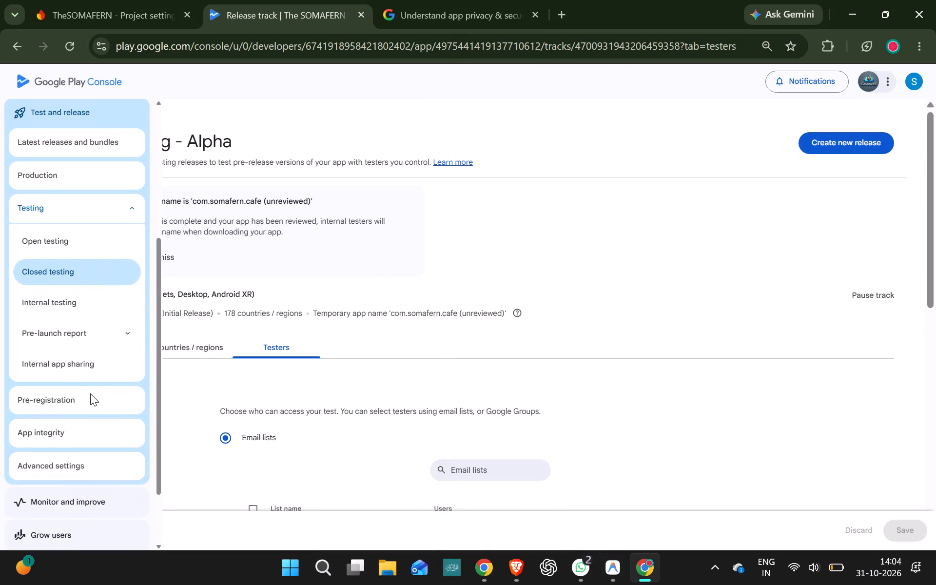
pyautogui.scroll(-1, 90, 393)
pyautogui.scroll(1, 82, 251)
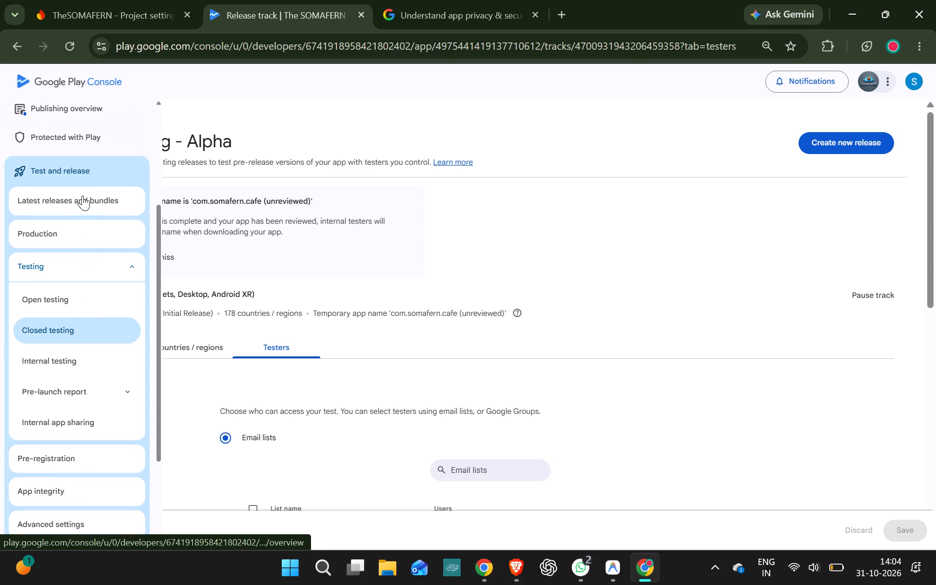
pyautogui.click(71, 287)
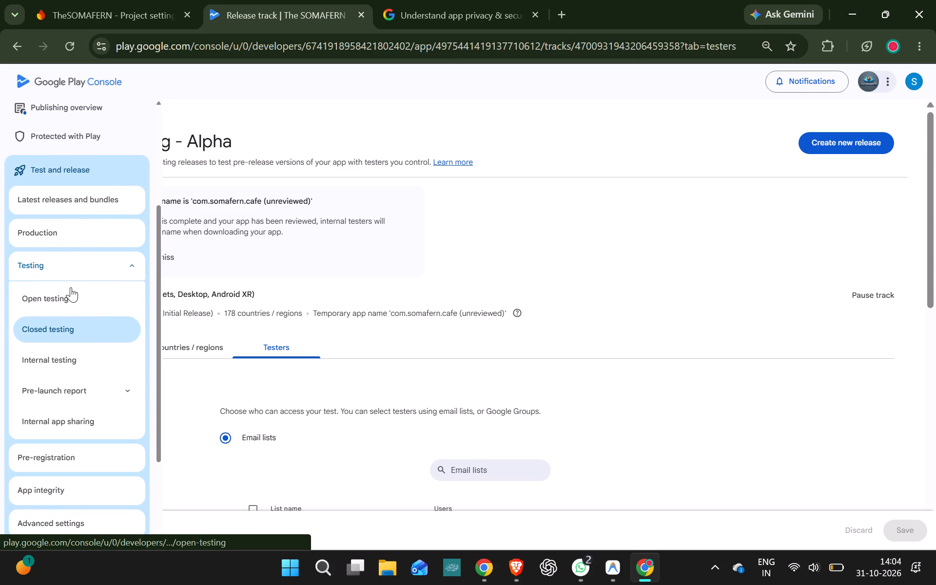
pyautogui.click(62, 297)
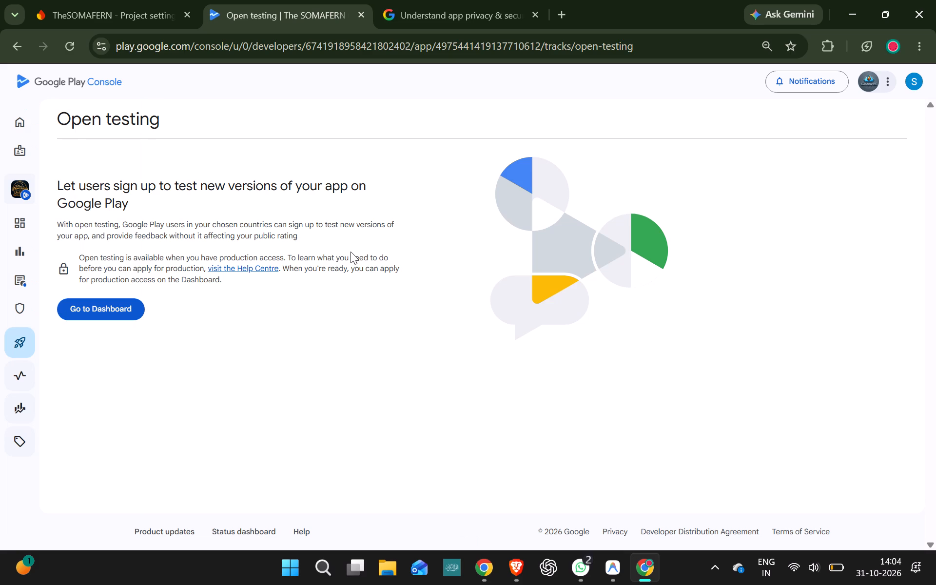
pyautogui.scroll(-1, 60, 433)
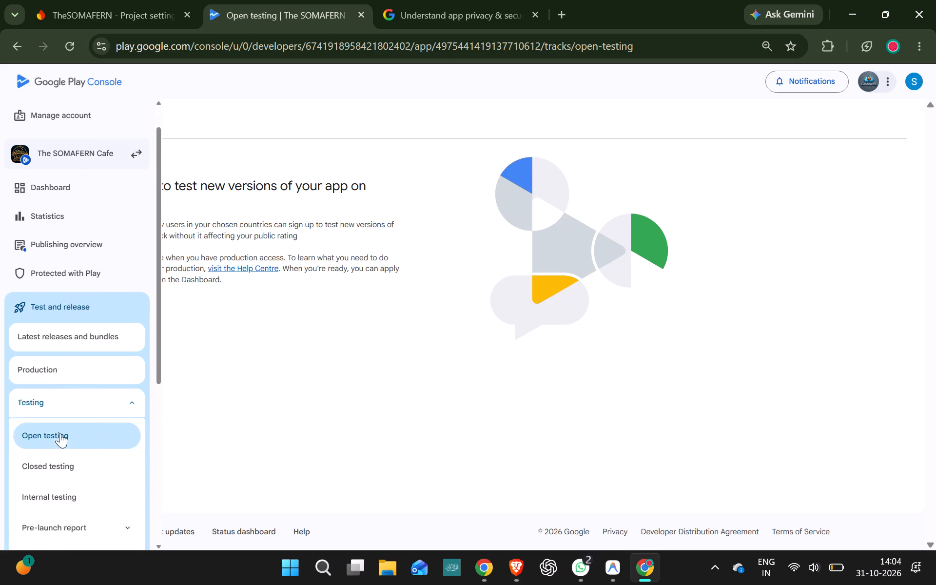
pyautogui.scroll(-2, 60, 433)
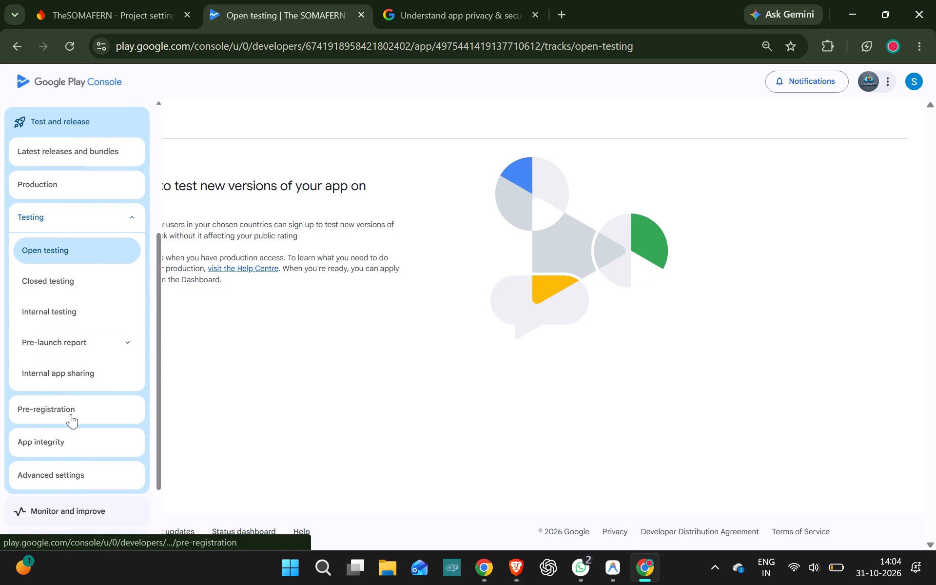
pyautogui.scroll(-1, 71, 409)
pyautogui.click(282, 444)
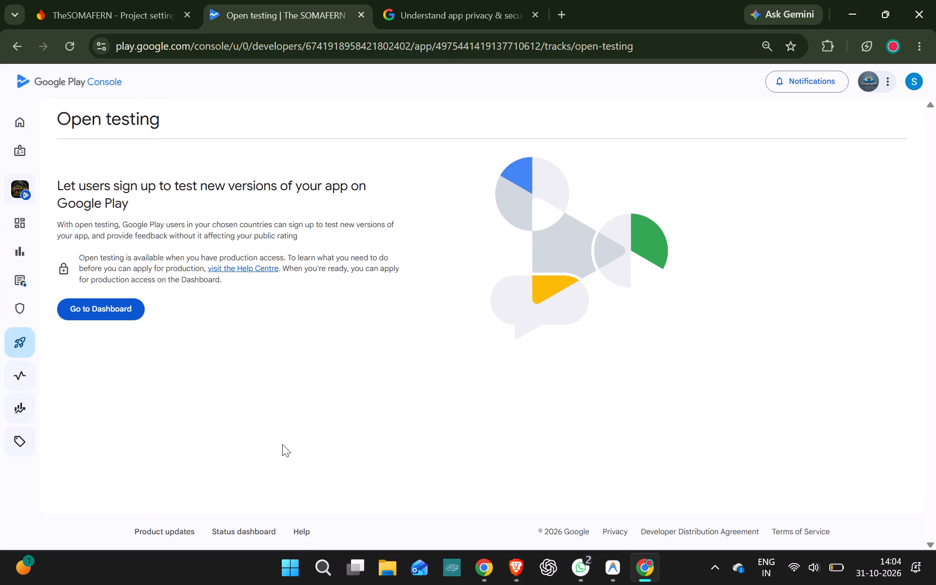
pyautogui.scroll(3, 282, 444)
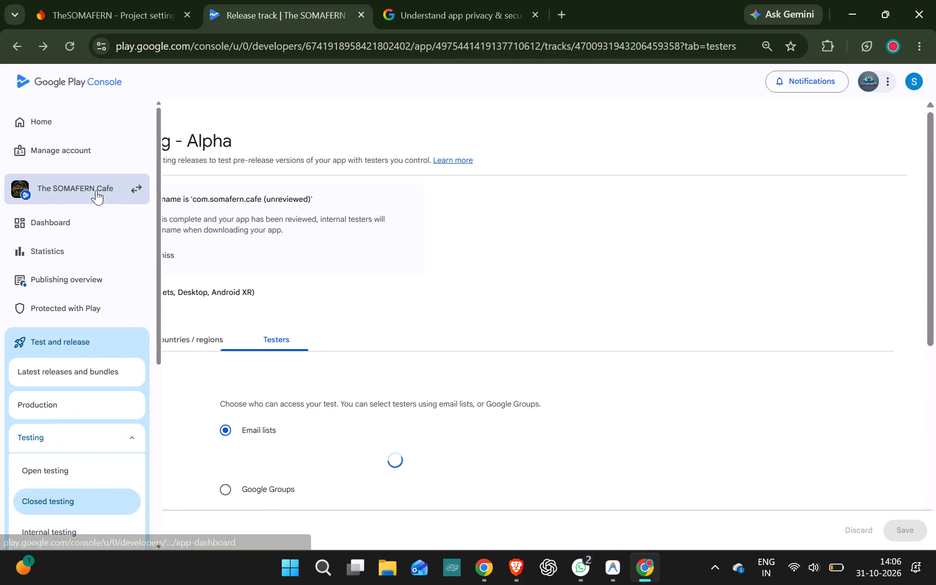
pyautogui.click(100, 198)
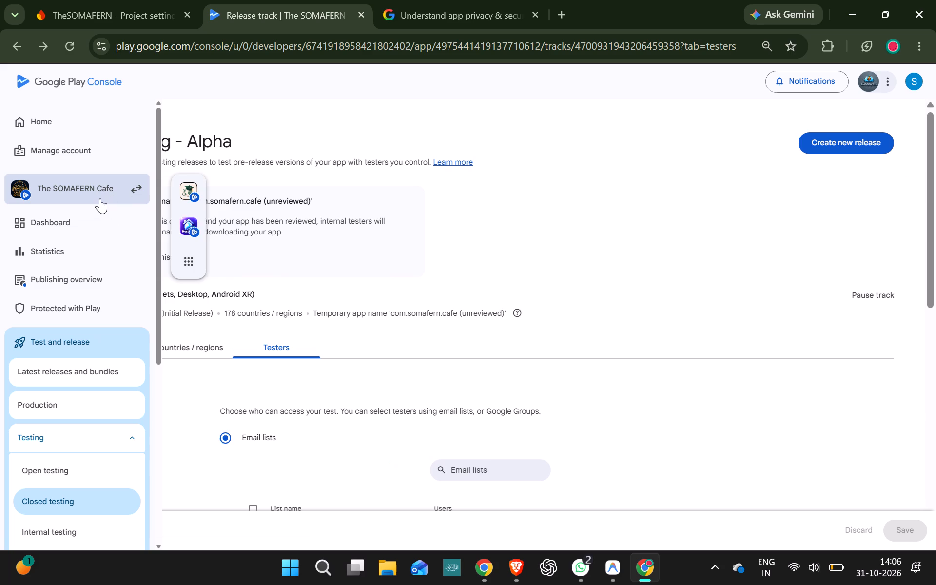
pyautogui.click(189, 253)
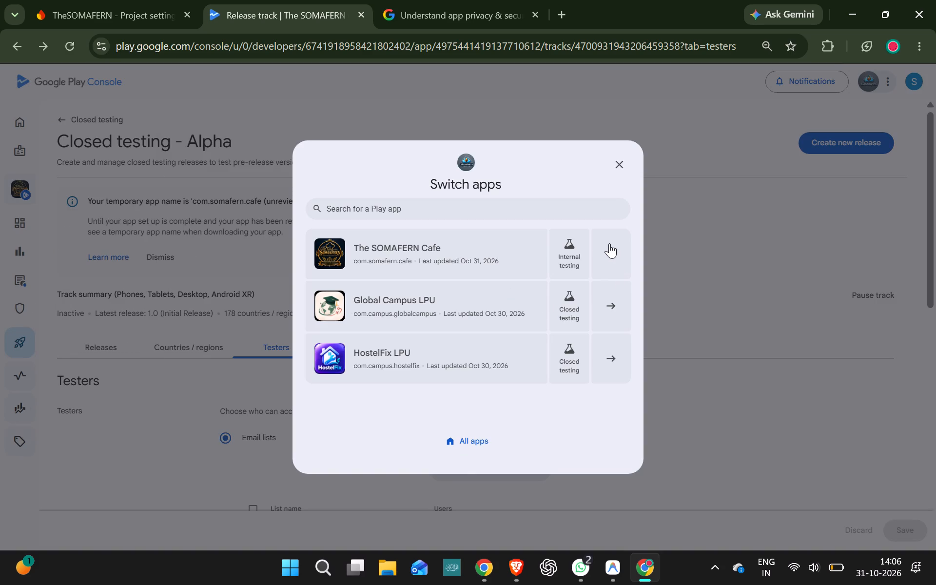
pyautogui.click(614, 358)
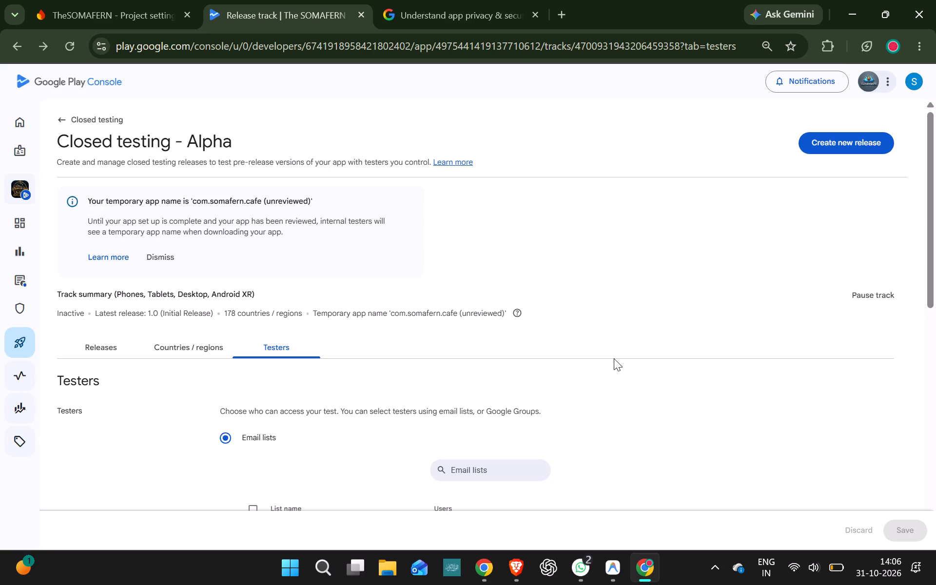
pyautogui.scroll(-1, 614, 358)
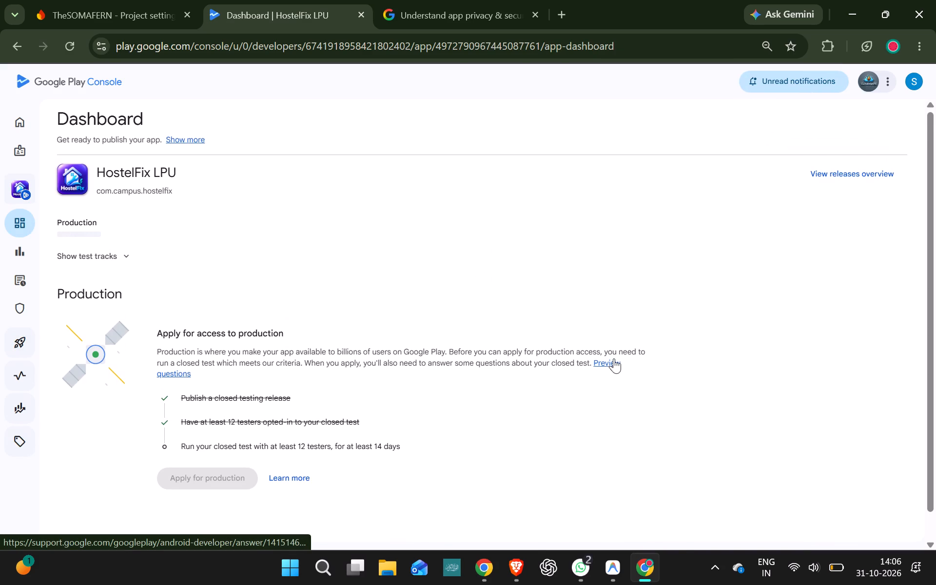
pyautogui.scroll(-1, 614, 358)
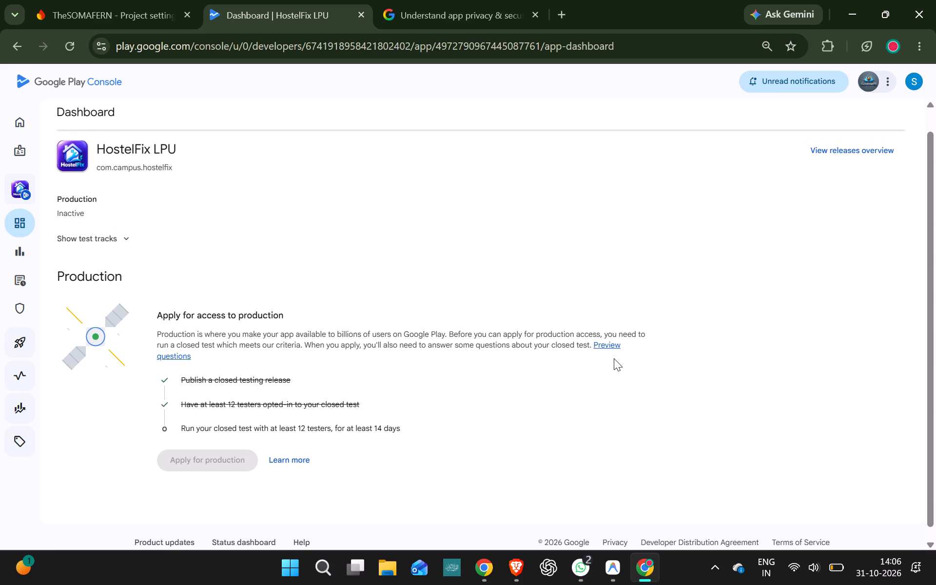
pyautogui.scroll(-3, 614, 358)
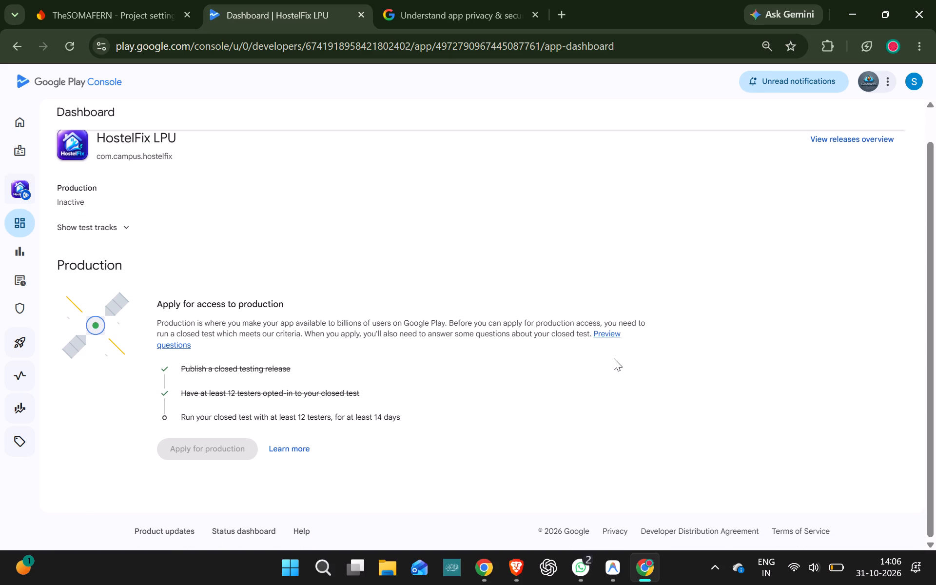
pyautogui.scroll(-2, 614, 358)
pyautogui.scroll(4, 614, 358)
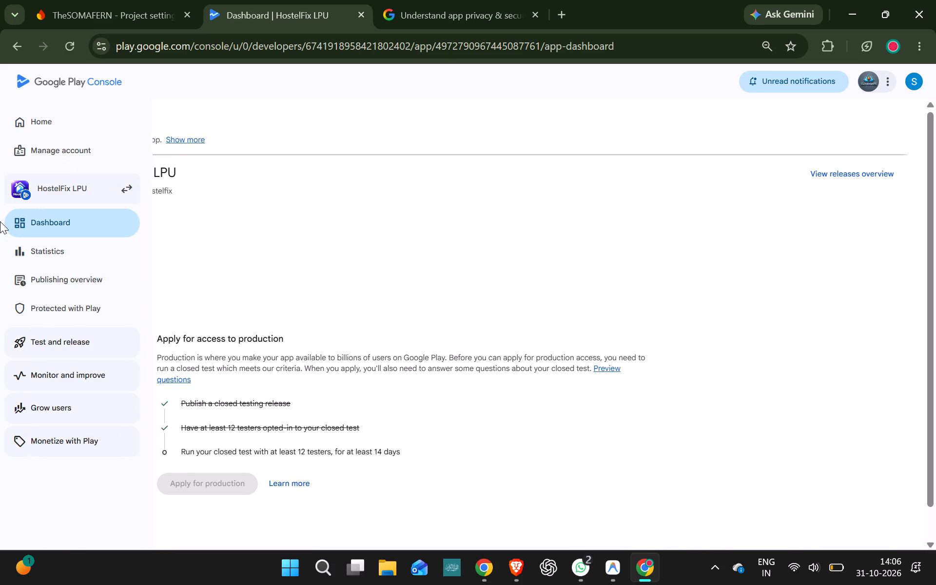
# Switch back to The SOMAFERN Cafe and review the closed testing and production tasks on its dashboard.
pyautogui.click(124, 184)
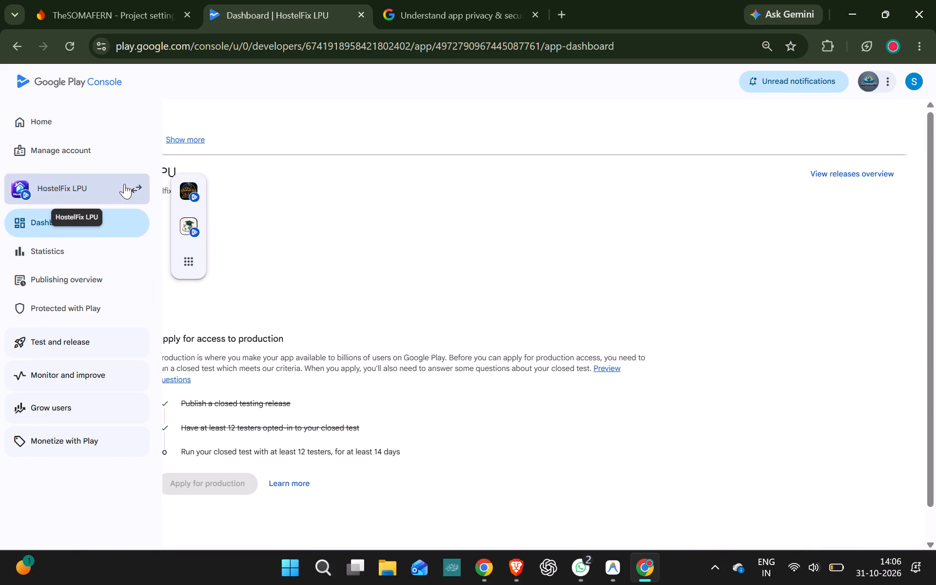
pyautogui.click(202, 183)
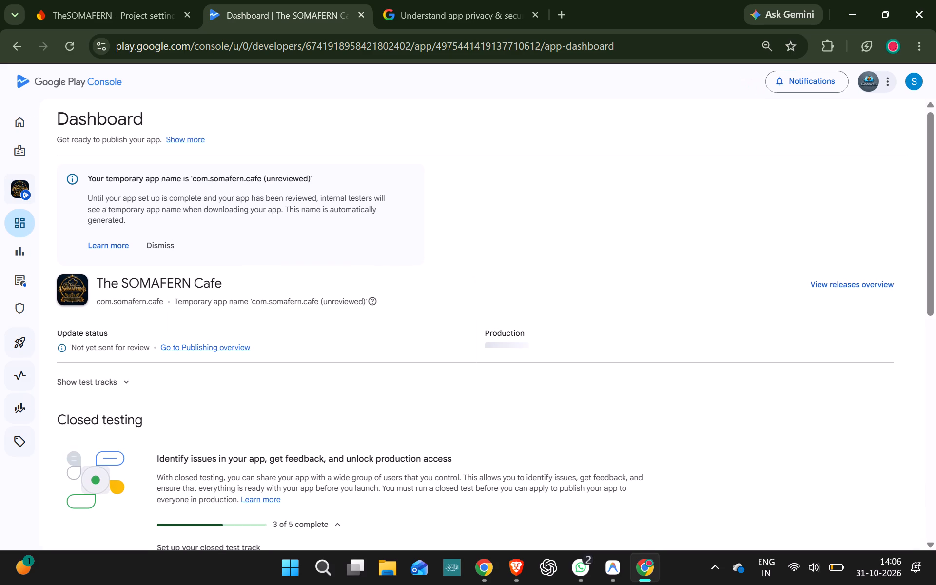
pyautogui.scroll(-2, 202, 183)
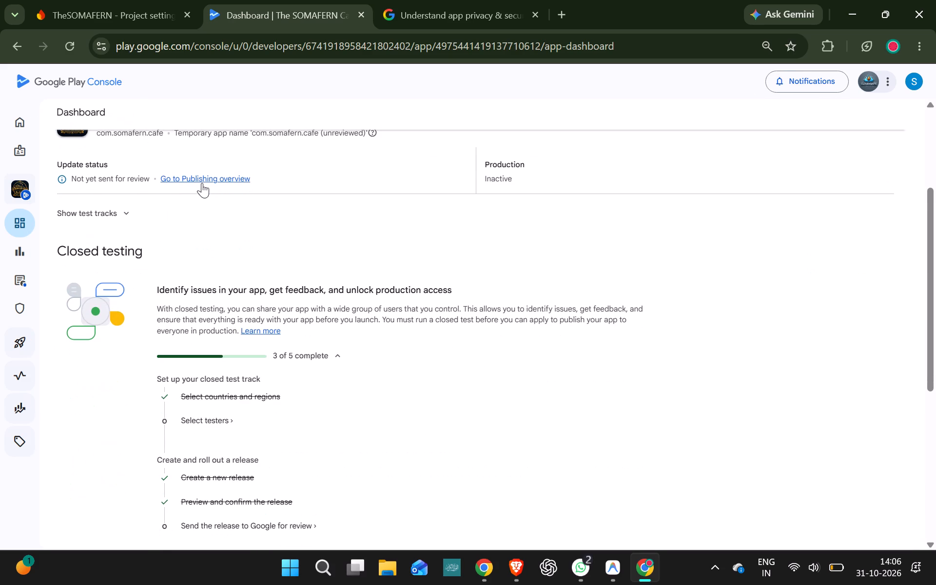
pyautogui.scroll(-1, 202, 183)
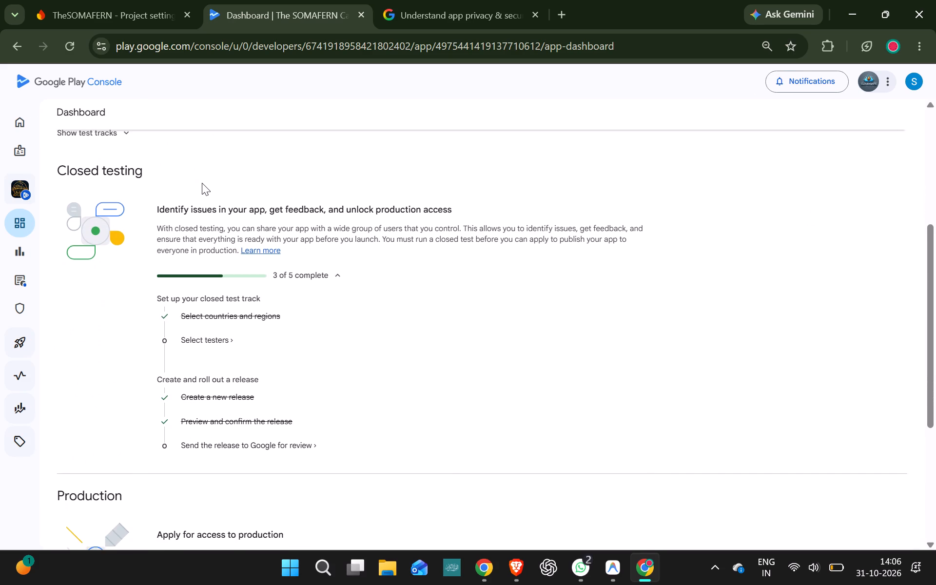
pyautogui.scroll(-2, 202, 183)
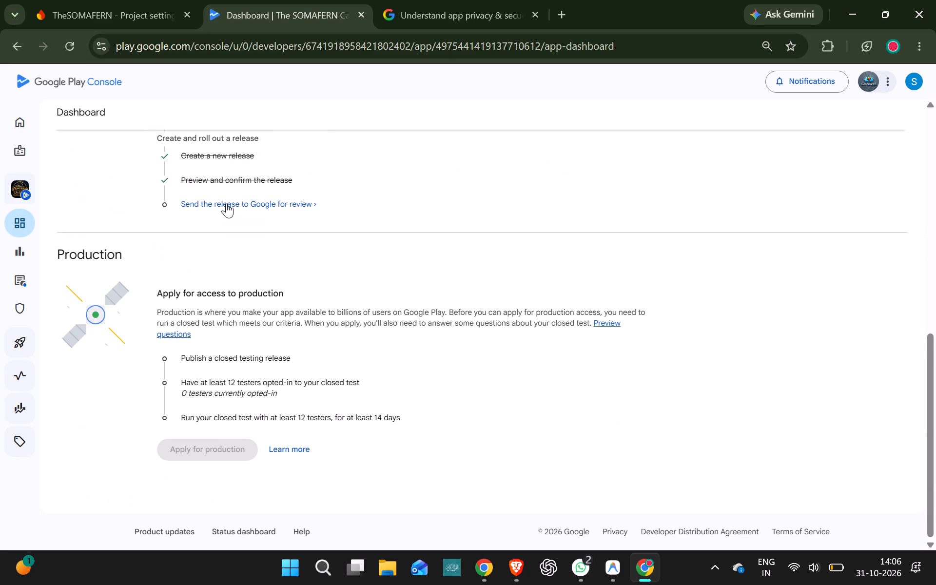
# Open the task for sending the release to Google for review and examine the changes not yet submitted.
pyautogui.click(226, 203)
pyautogui.scroll(-1, 226, 203)
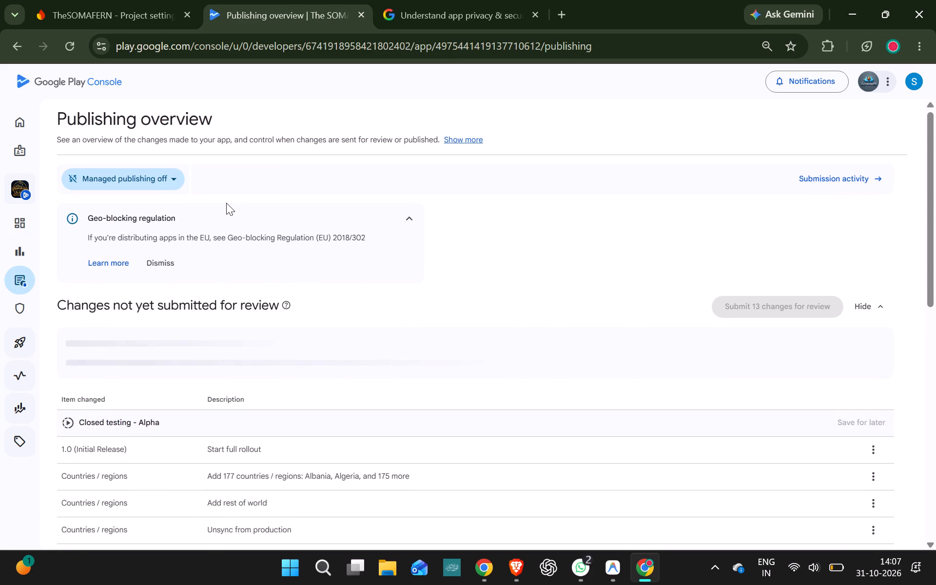
pyautogui.scroll(-2, 226, 203)
pyautogui.scroll(1, 226, 203)
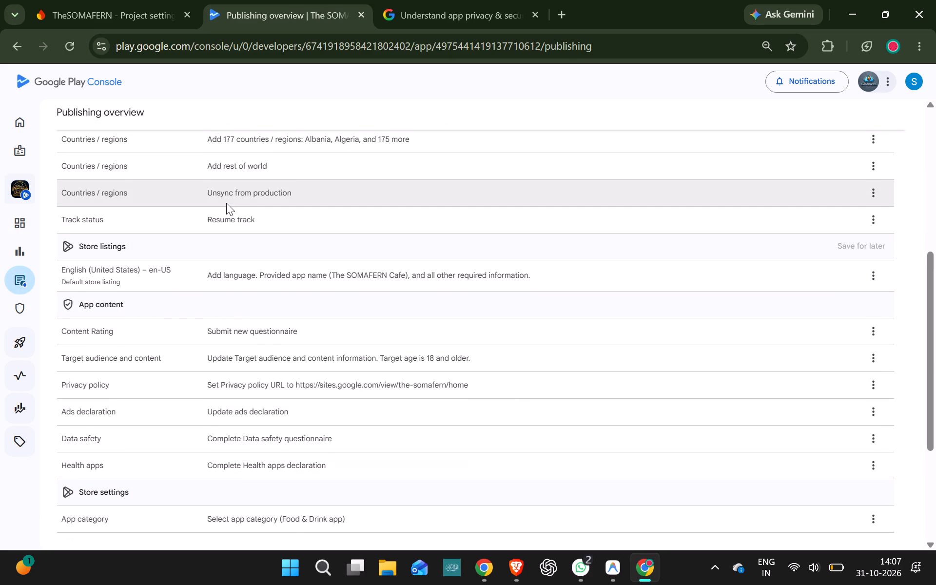
# Review the full list of The SOMAFERN Cafe's changes not yet submitted for review in the publishing overview.
pyautogui.scroll(2, 226, 203)
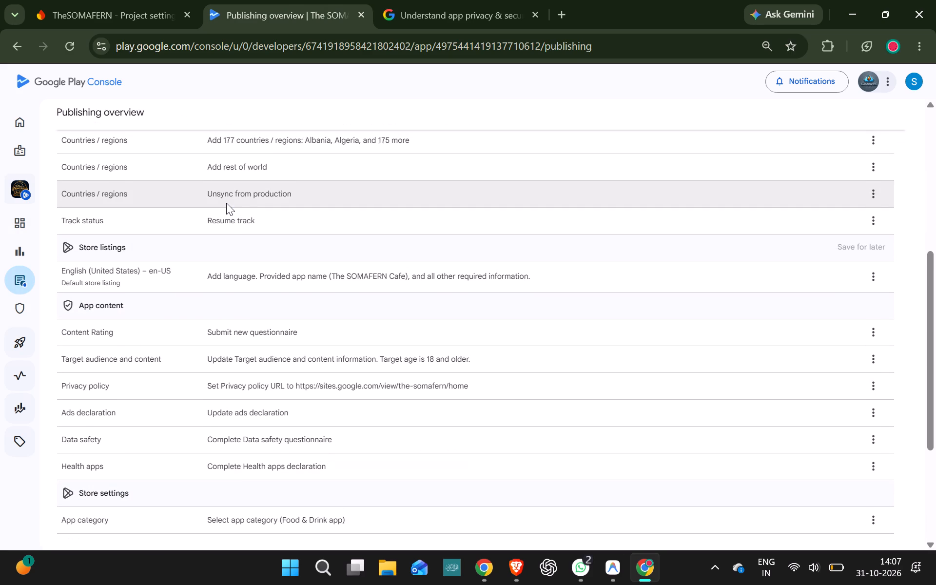
pyautogui.scroll(3, 226, 203)
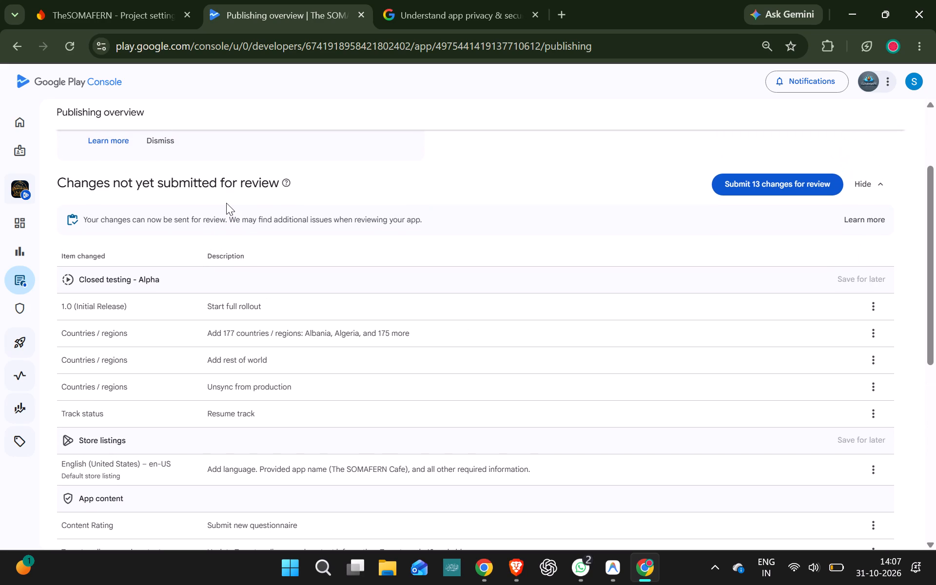
pyautogui.scroll(1, 226, 203)
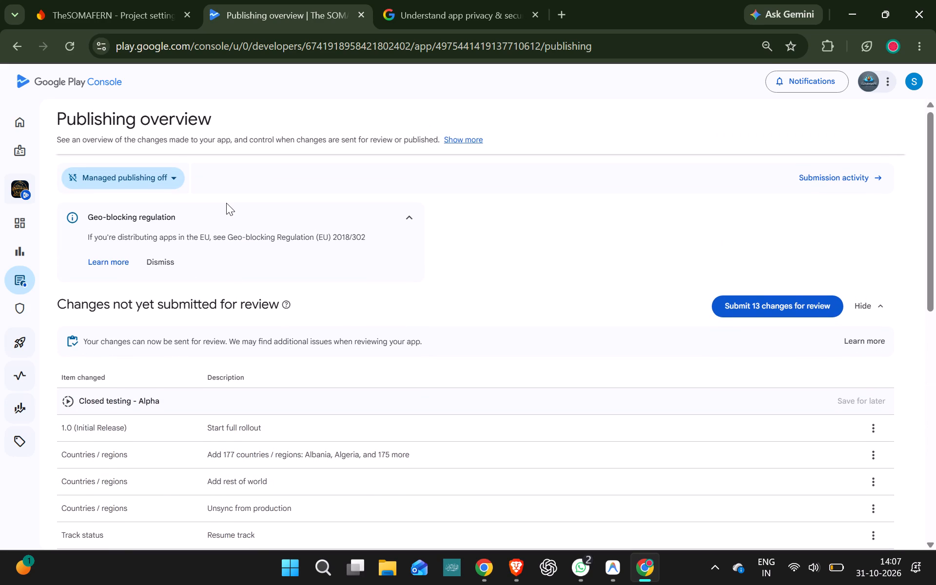
pyautogui.scroll(-1, 226, 203)
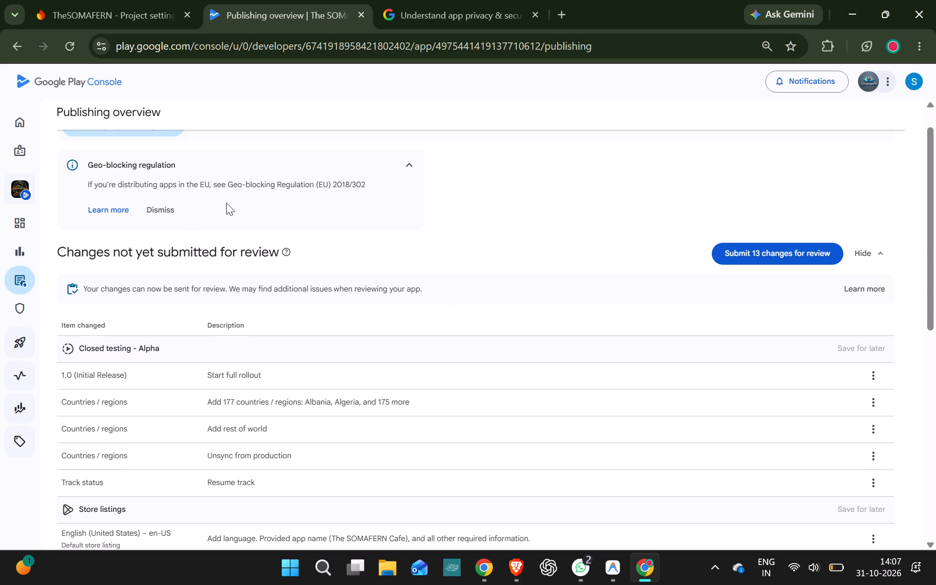
pyautogui.scroll(-2, 226, 203)
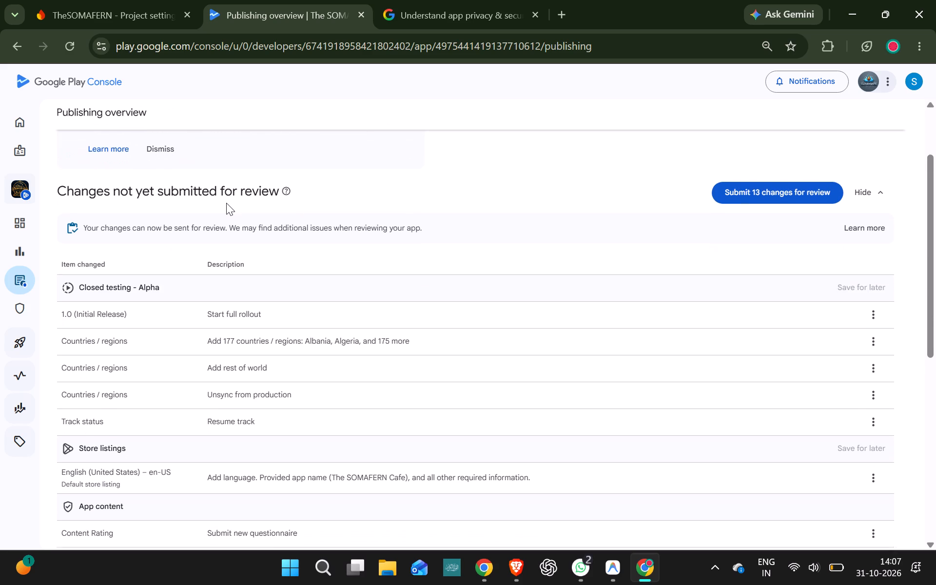
pyautogui.scroll(-1, 226, 203)
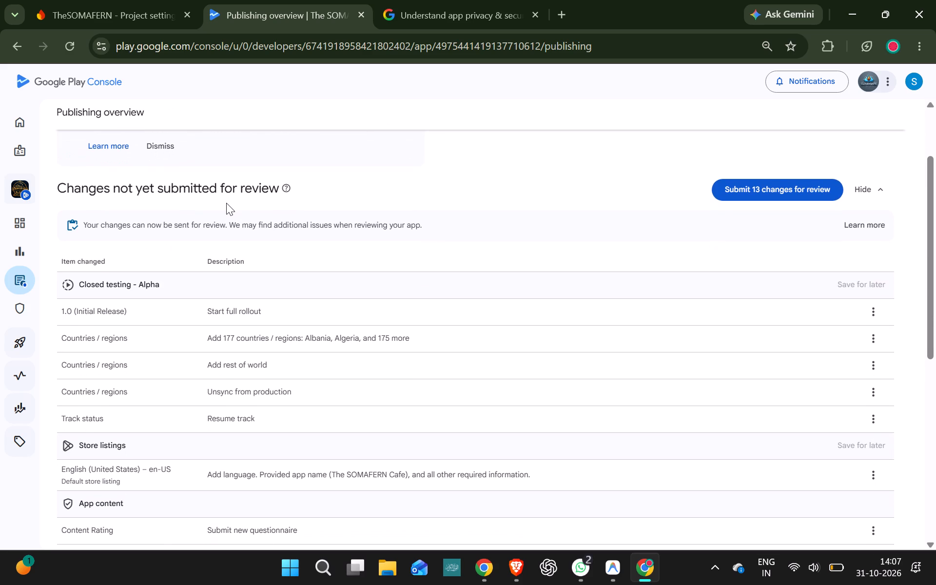
pyautogui.scroll(-4, 226, 203)
pyautogui.scroll(1, 226, 203)
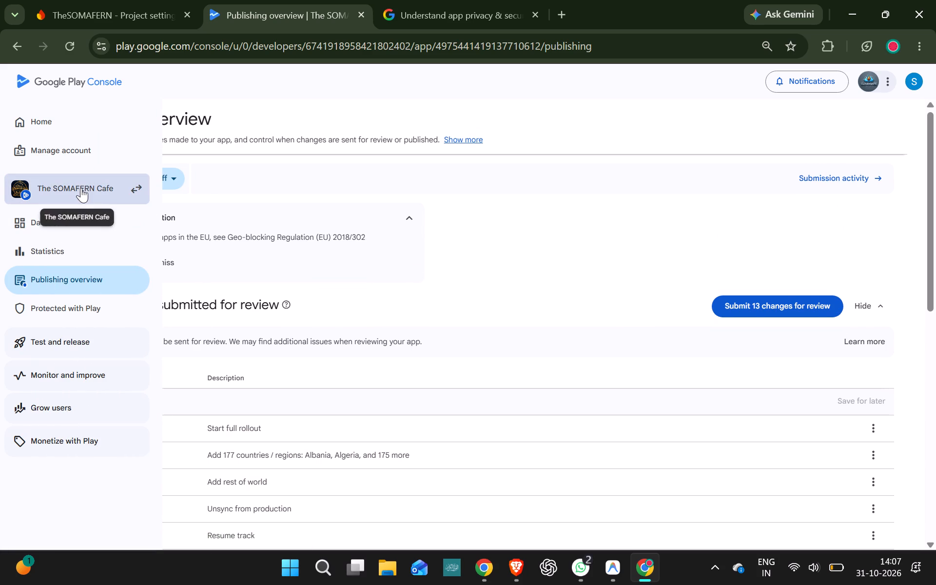
# Return to The SOMAFERN Cafe's dashboard and examine the remaining closed testing tasks and the production access requirements.
pyautogui.click(81, 188)
pyautogui.click(81, 188)
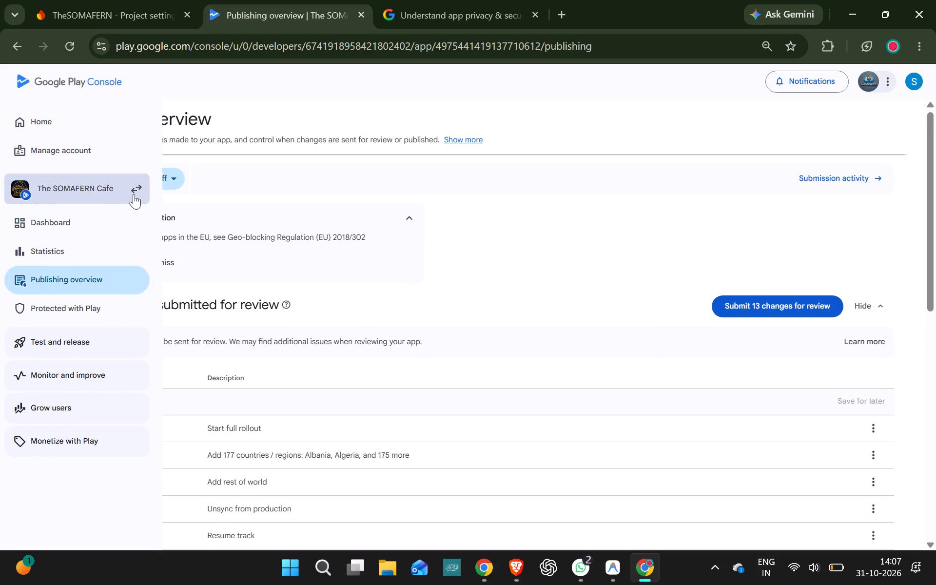
pyautogui.click(43, 230)
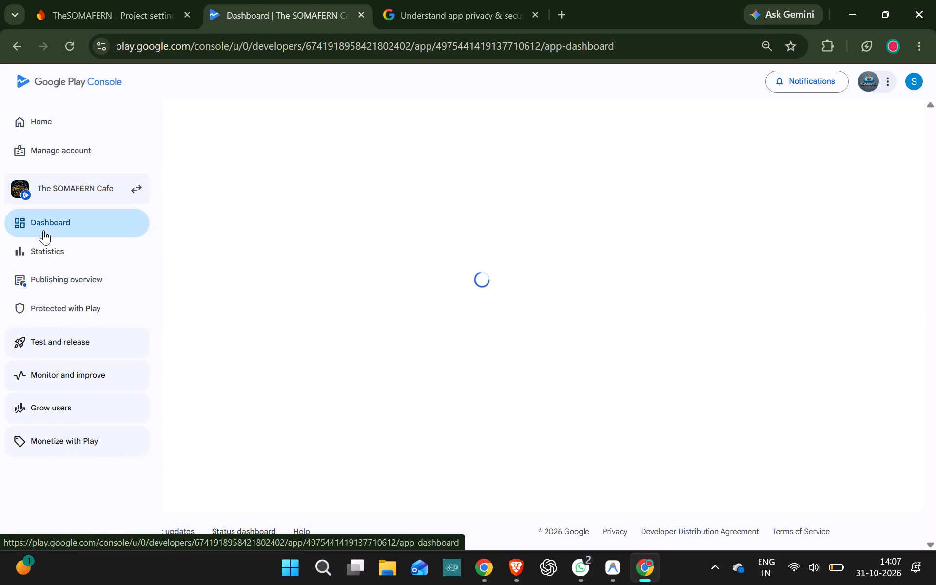
pyautogui.click(96, 288)
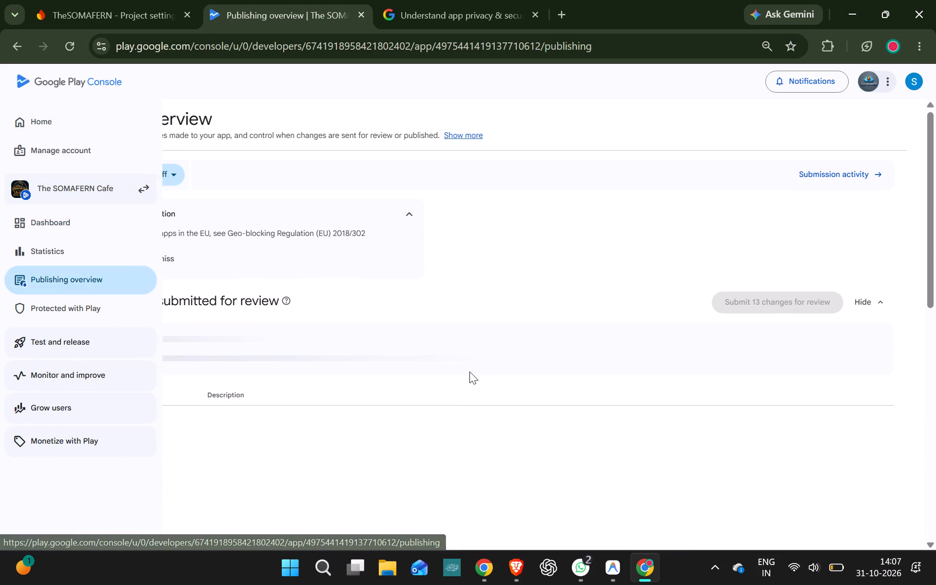
pyautogui.click(65, 224)
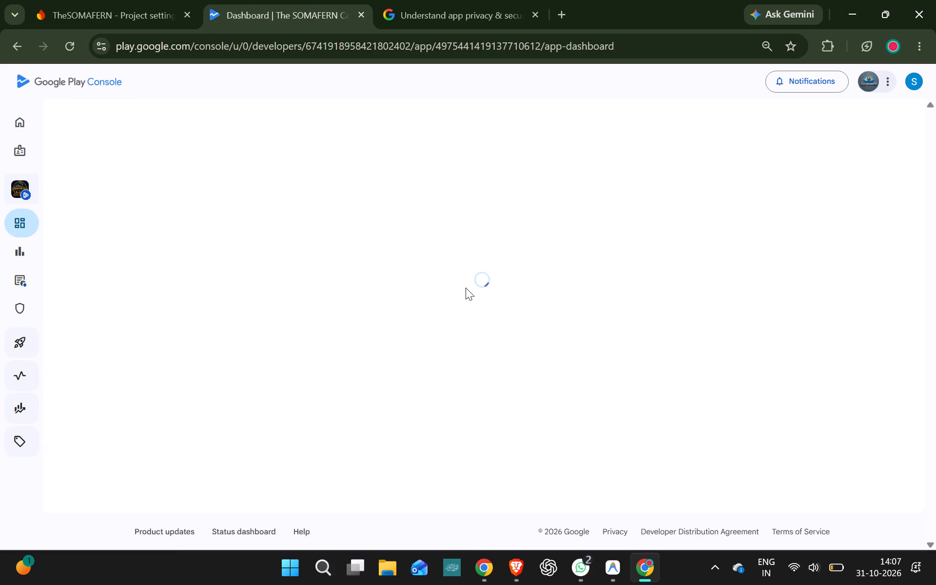
pyautogui.scroll(-3, 466, 288)
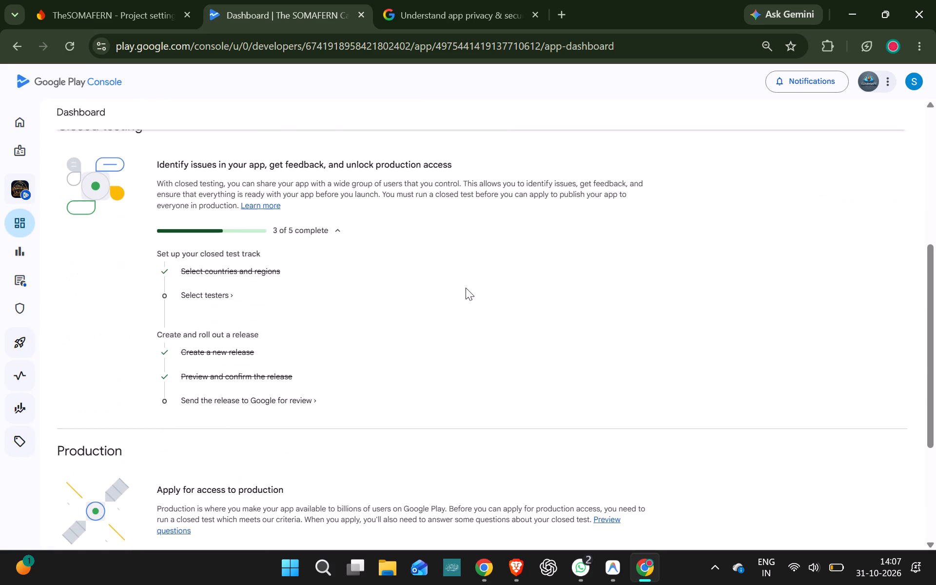
pyautogui.scroll(-3, 466, 288)
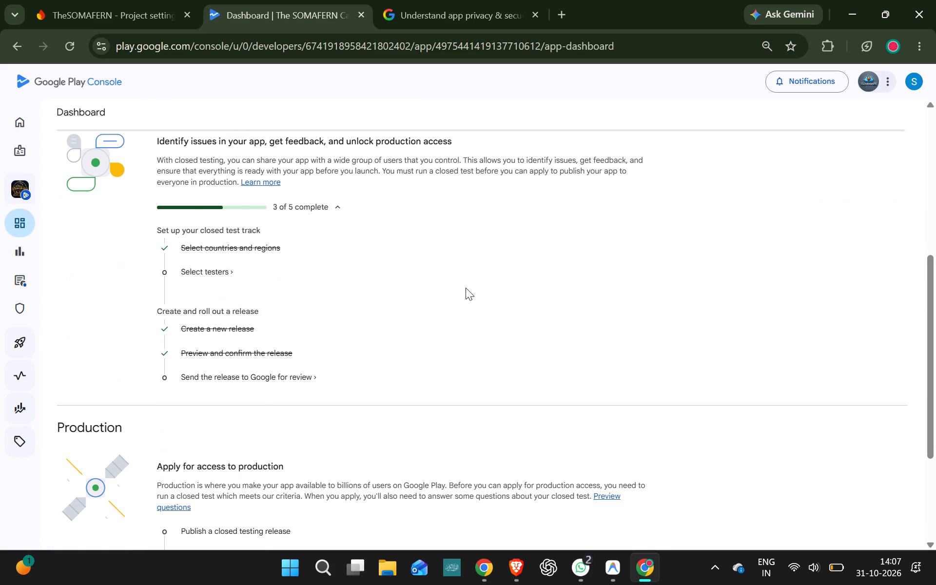
pyautogui.scroll(-2, 466, 288)
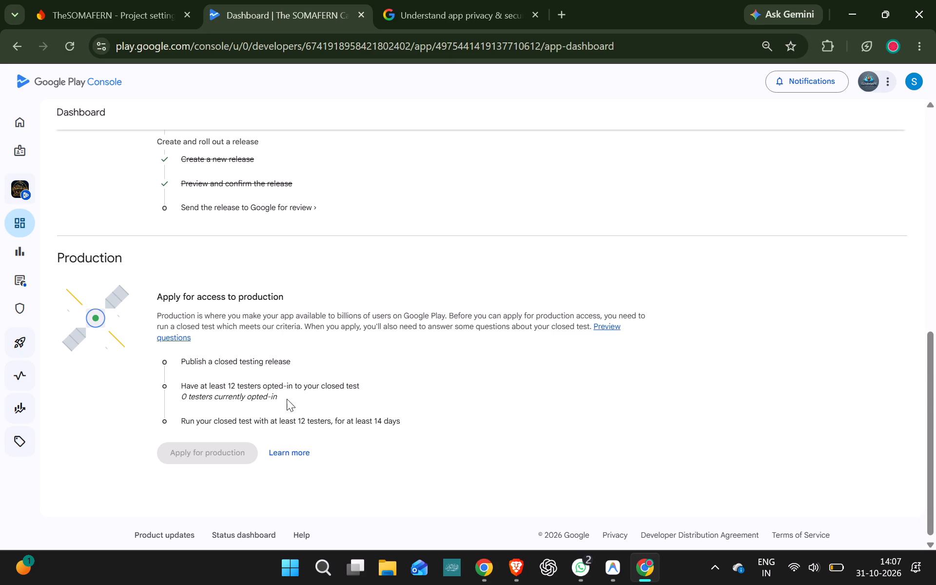
pyautogui.scroll(1, 306, 353)
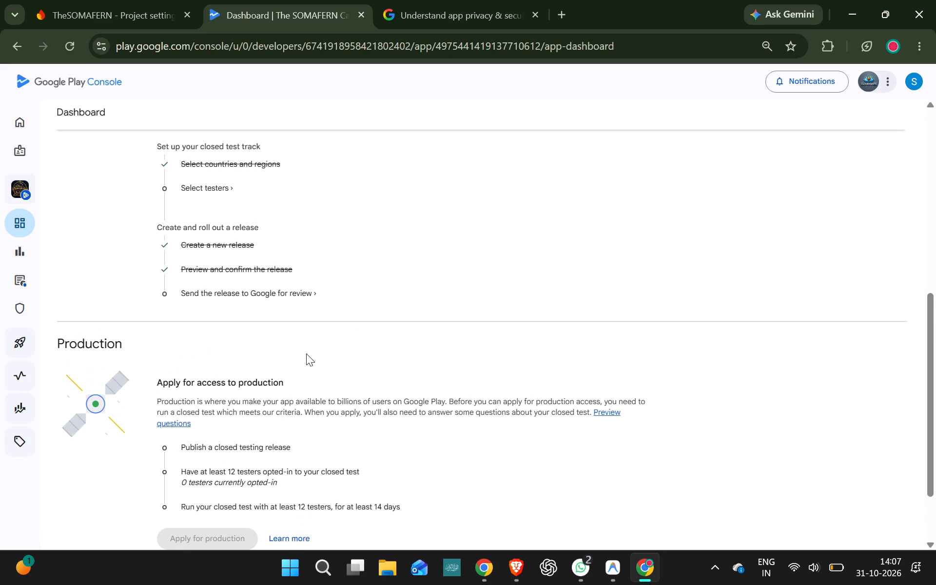
pyautogui.scroll(1, 306, 353)
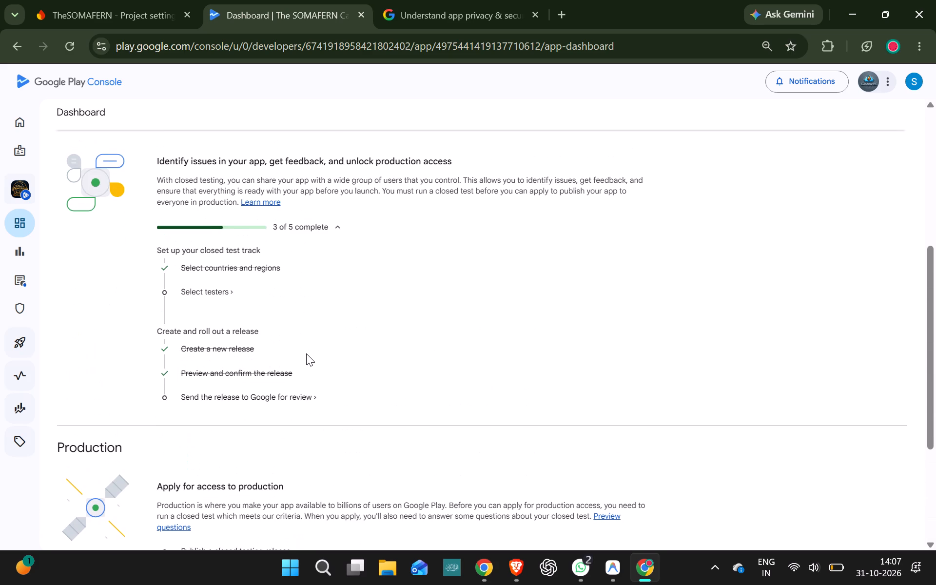
pyautogui.scroll(3, 306, 353)
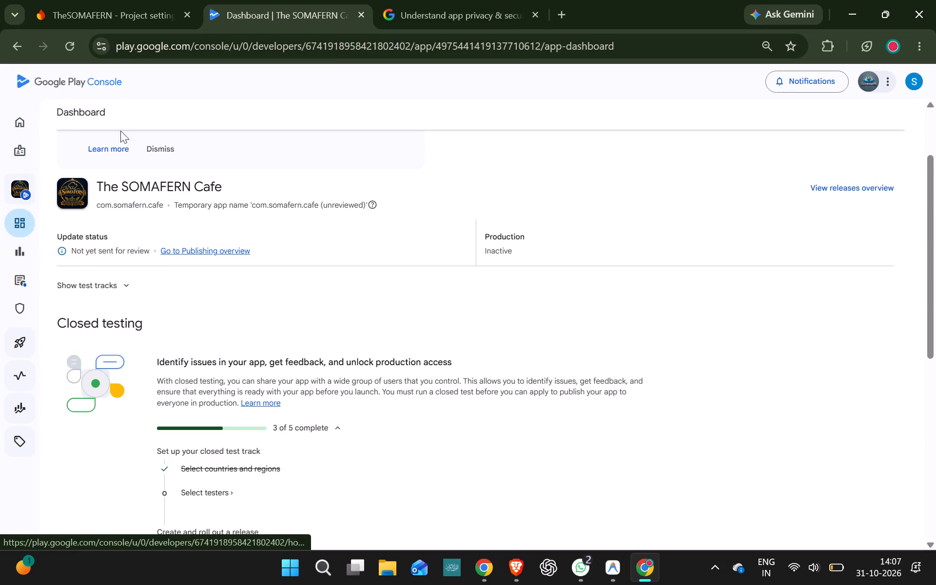
# Go to the developer account's home page and examine the testing and publishing status of all listed apps.
pyautogui.click(52, 124)
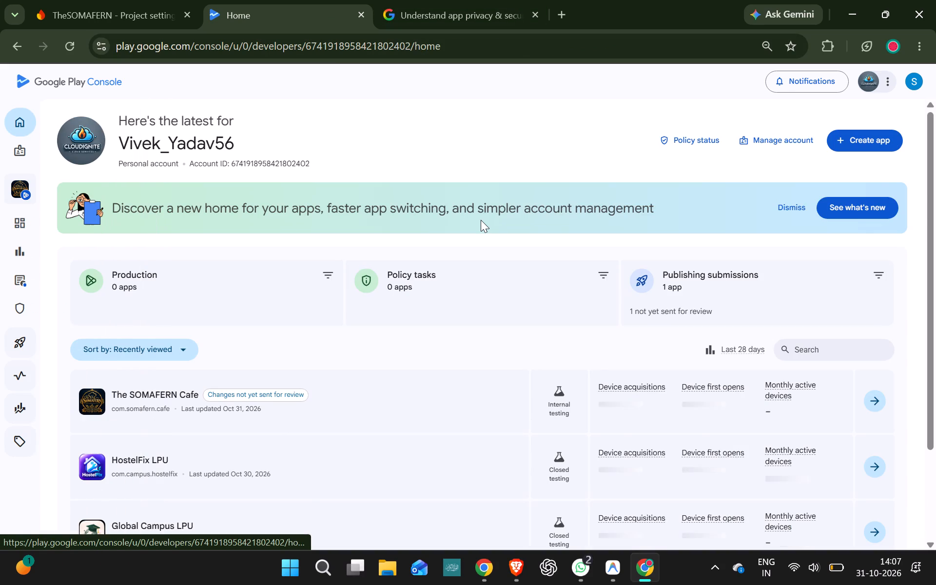
pyautogui.scroll(-2, 481, 220)
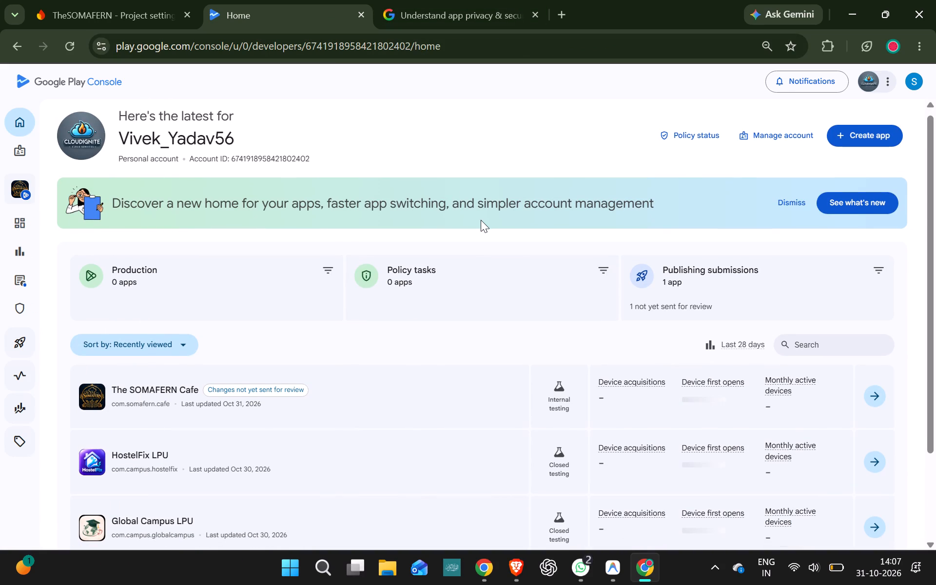
pyautogui.scroll(-2, 481, 220)
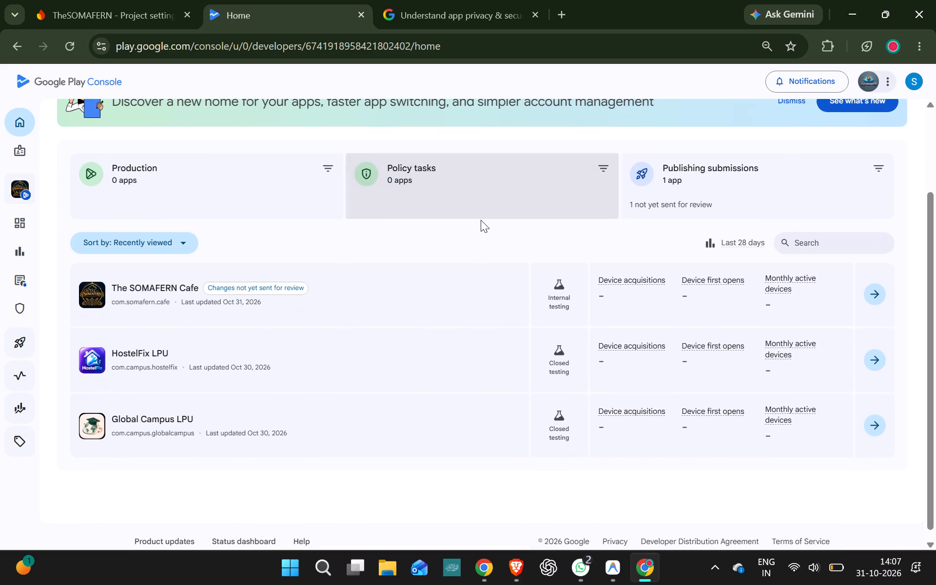
pyautogui.scroll(-3, 481, 220)
pyautogui.scroll(7, 481, 220)
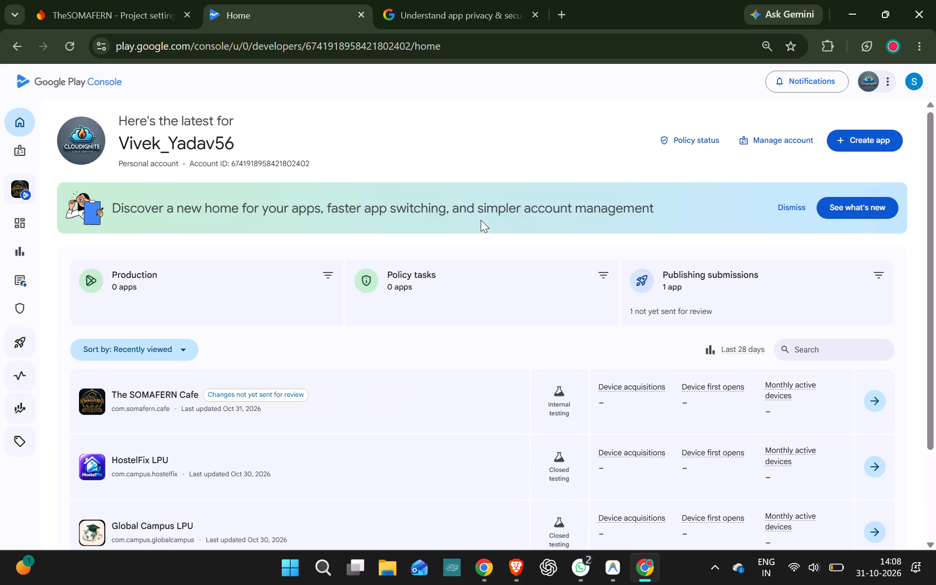